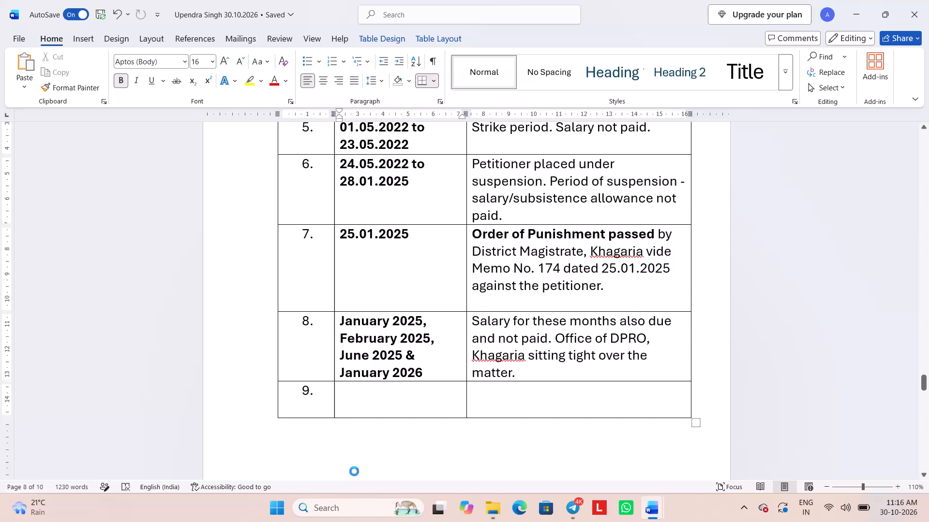
Finish the date cell entry in row 9 of the table so it reads "31.01.2026 Date of Superannuation".
key(BackSpace)
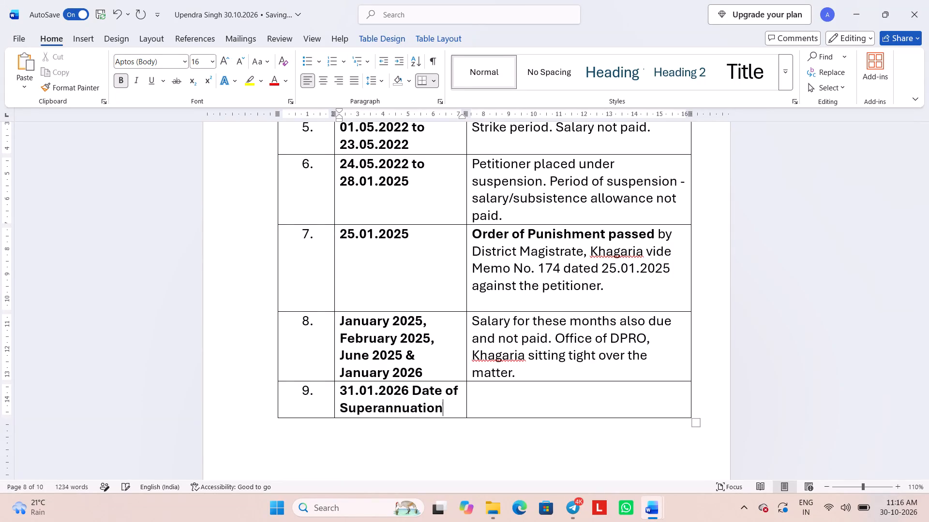
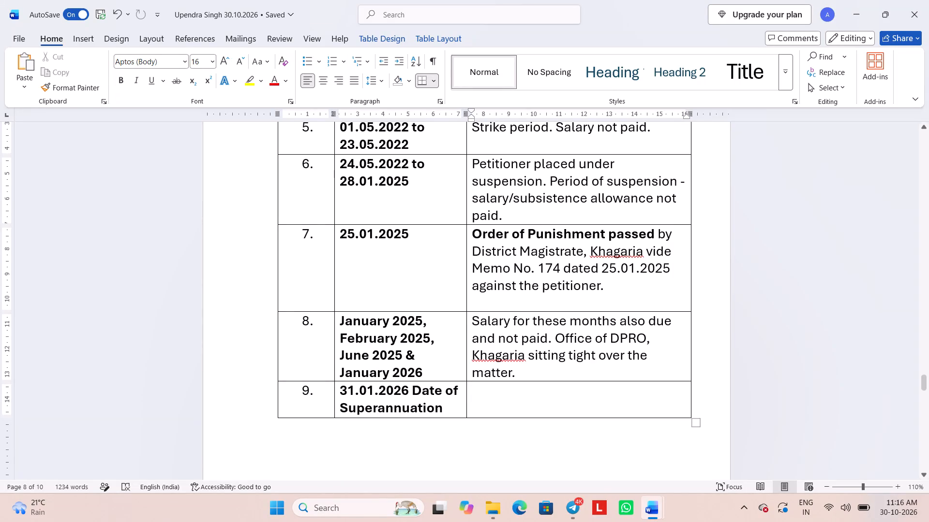
Move "Date of Superannuation" from row 9's date cell into its empty description cell and end it with a full stop.
drag(448, 407, 416, 394)
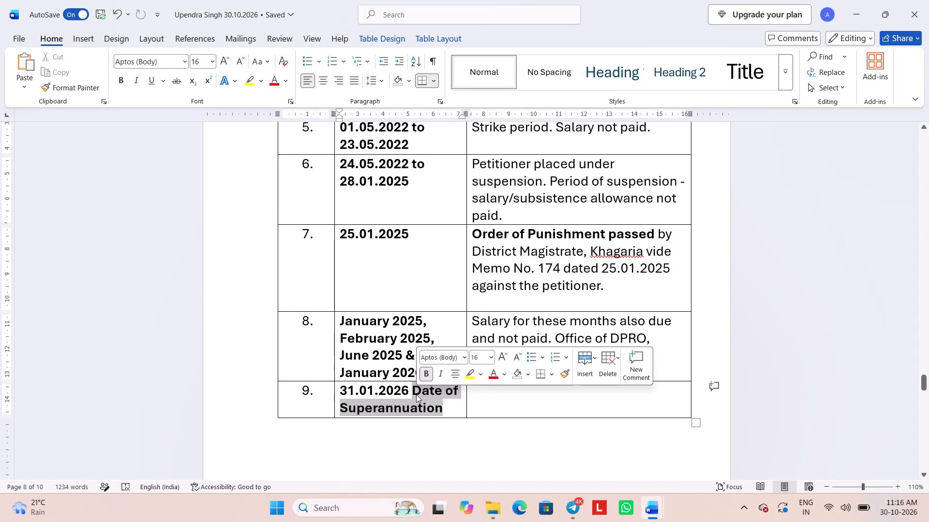
drag(416, 394, 520, 393)
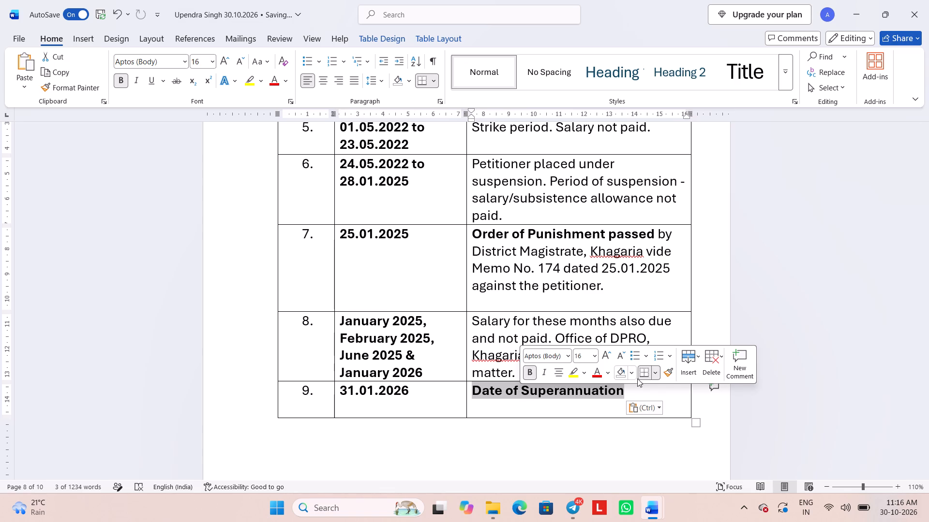
click(636, 388)
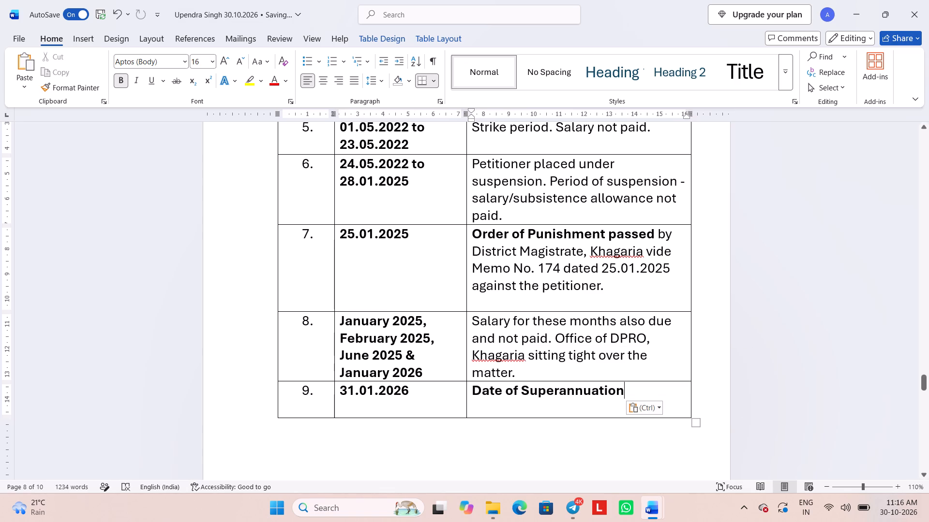
text(.)
key(space)
Paste the passage from "Petitioner retired as Panchayat Secretary, Khagaria Block" through "Retiral benefits withheld." after "Date of Superannuation." in row 9.
key(ctrl+c)
key(ctrl+v)
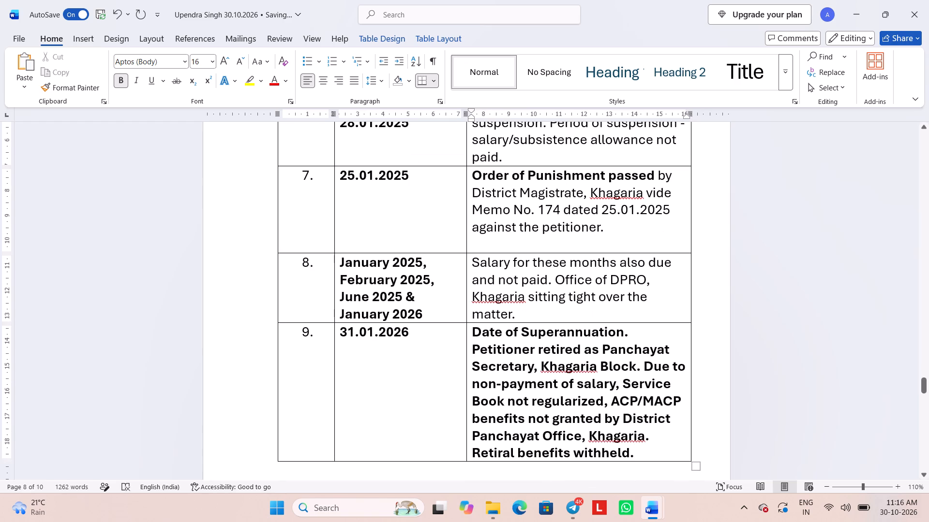
Remove bold from row 9's passage running from "Petitioner retired" to "Retiral benefits withheld.".
drag(641, 455, 490, 352)
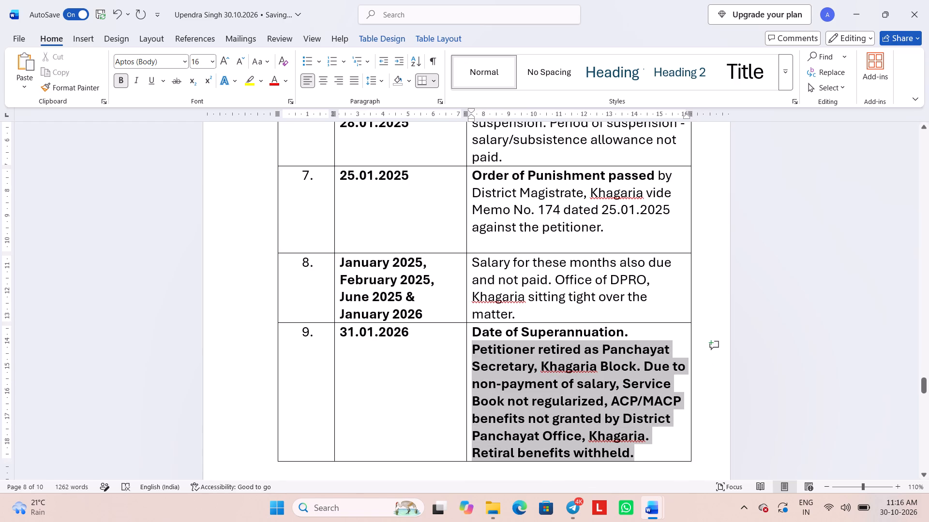
drag(490, 352, 486, 352)
click(493, 331)
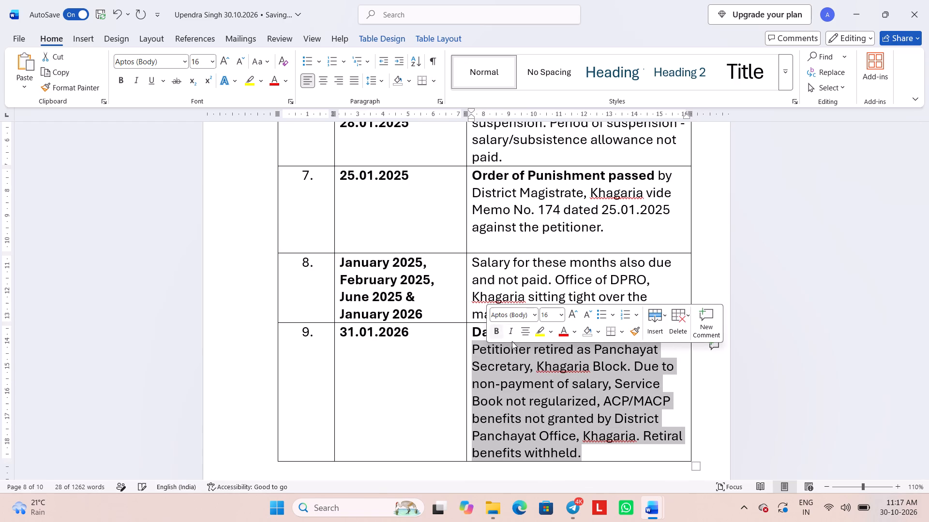
click(608, 445)
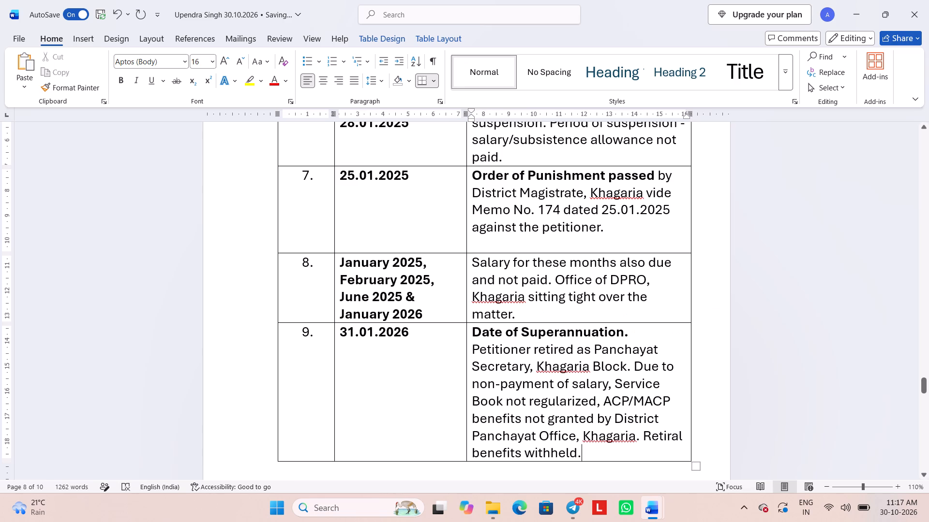
Add a new row 10 below row 9 at the end of the table.
scroll(375, 470, down, 1)
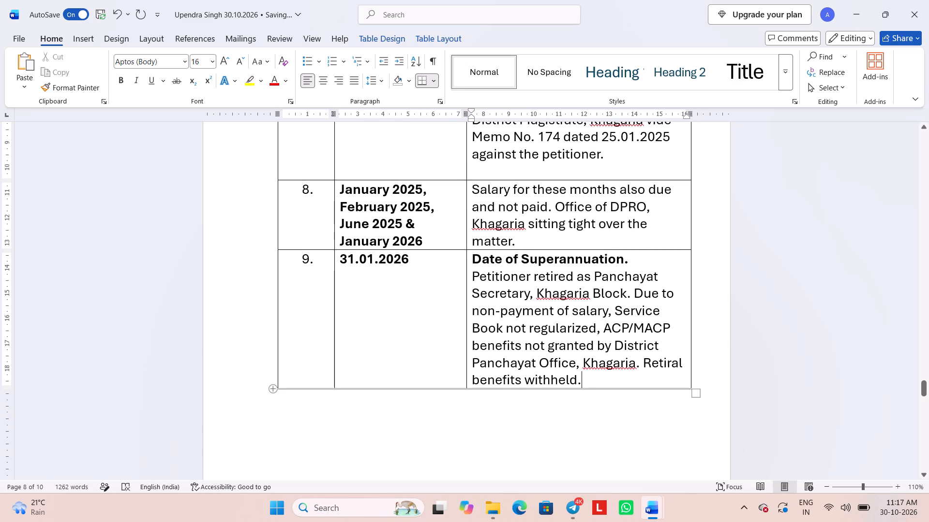
click(271, 391)
click(405, 413)
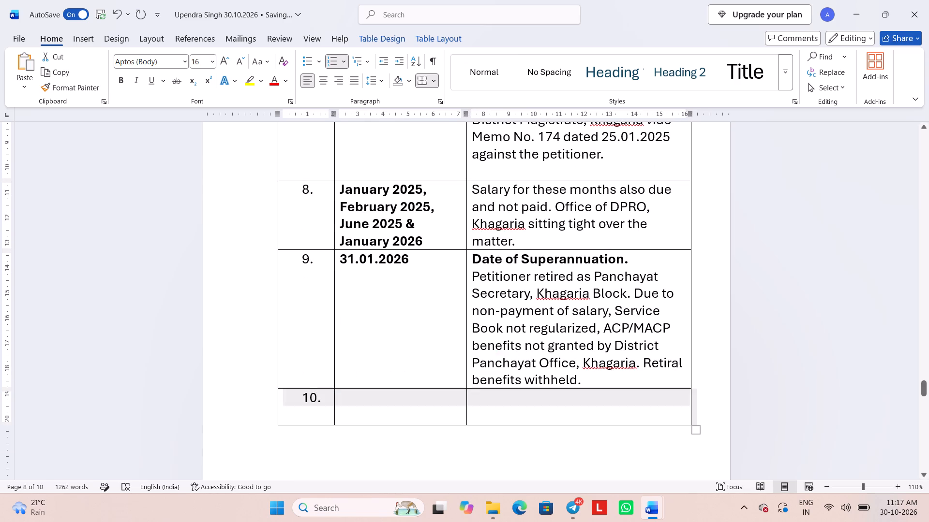
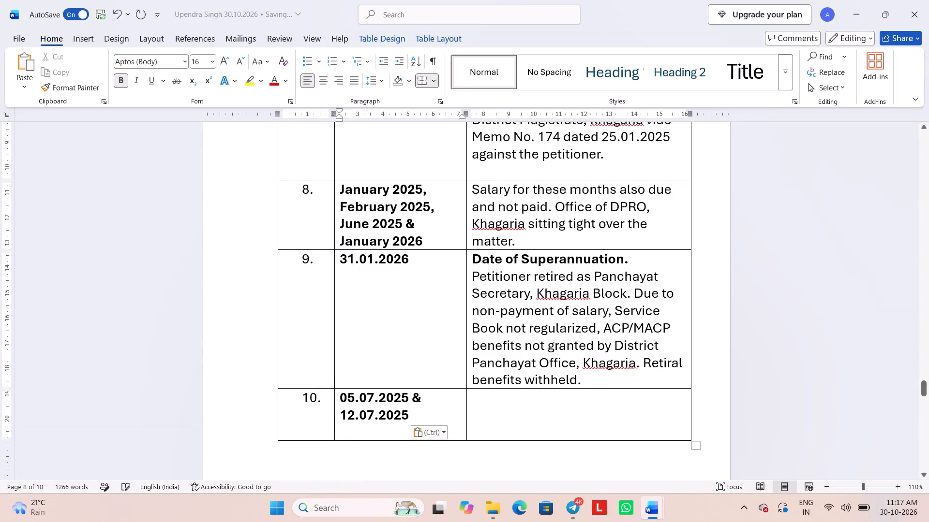
Remove the empty line below "05.07.2025 & 12.07.2025" in row 10's date cell.
key(BackSpace)
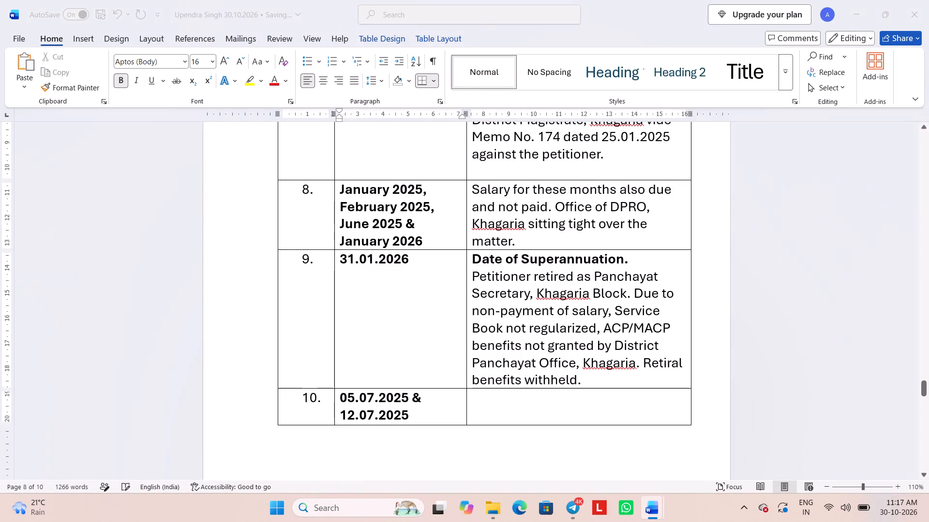
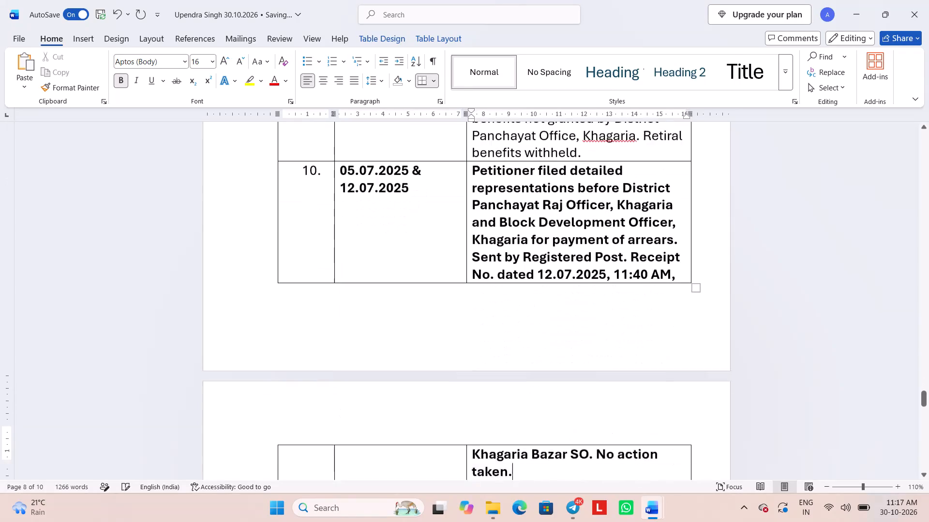
Remove the bold formatting from row 10's Event text about the representations filed for payment of arrears.
drag(551, 450, 525, 326)
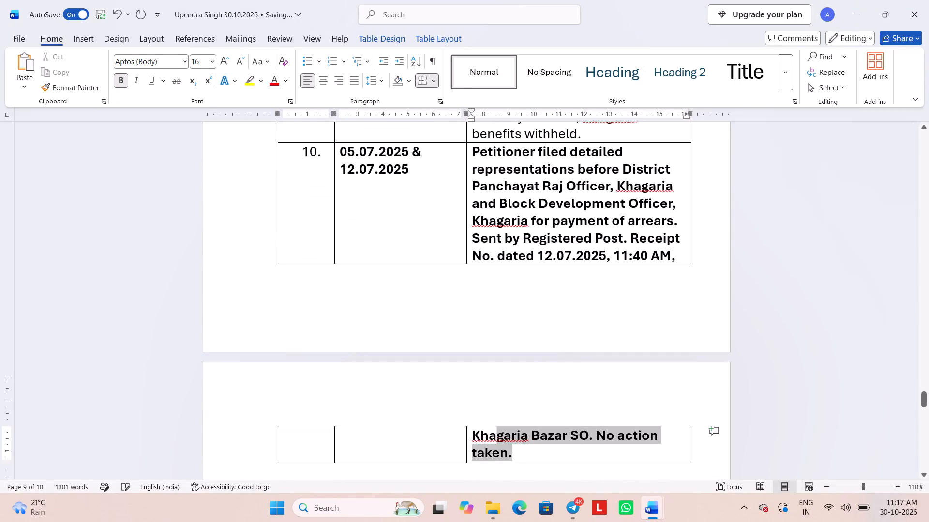
drag(525, 326, 482, 160)
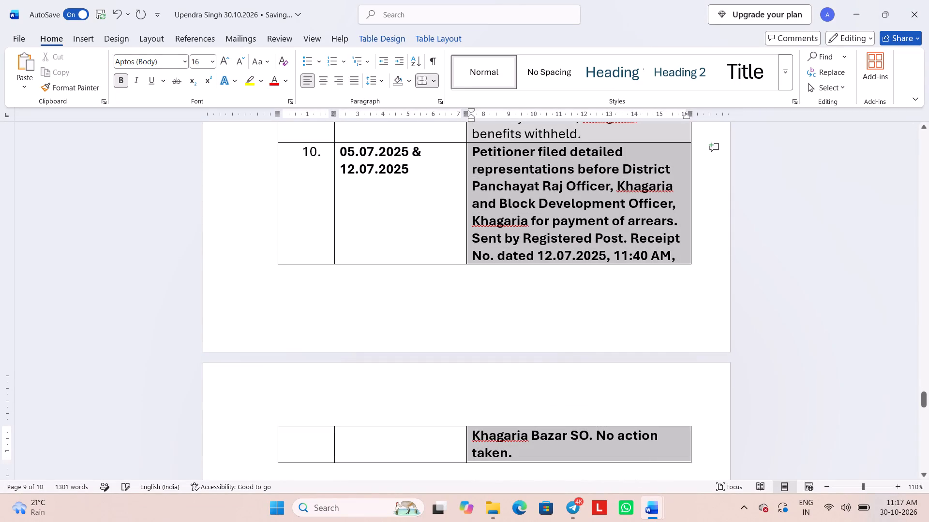
drag(482, 160, 479, 159)
click(487, 142)
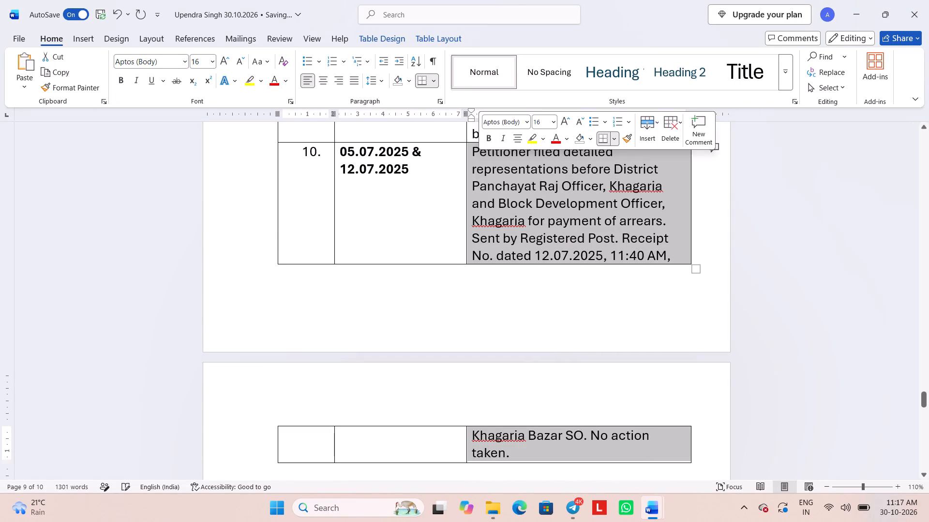
click(453, 365)
Review the List of Dates and Events table from its first rows through the end of row 10.
scroll(453, 365, down, 1)
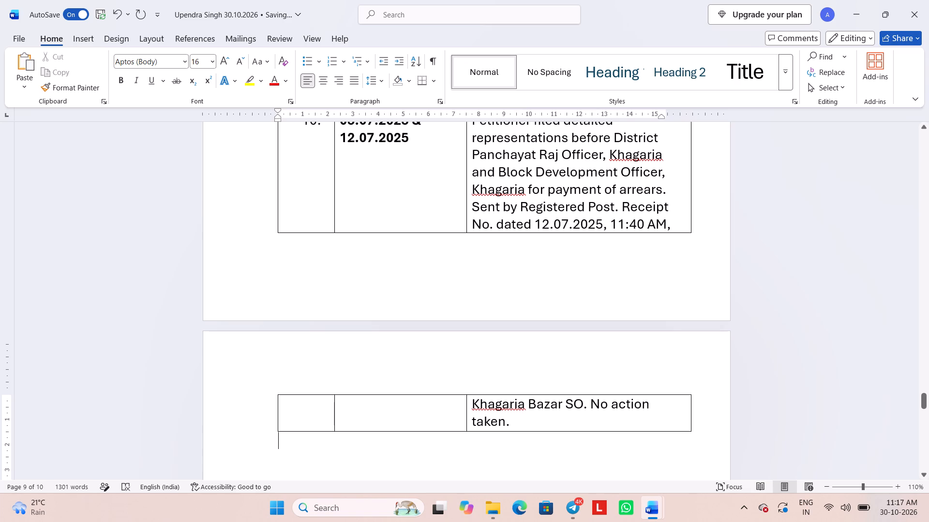
scroll(398, 435, down, 1)
scroll(398, 435, up, 1)
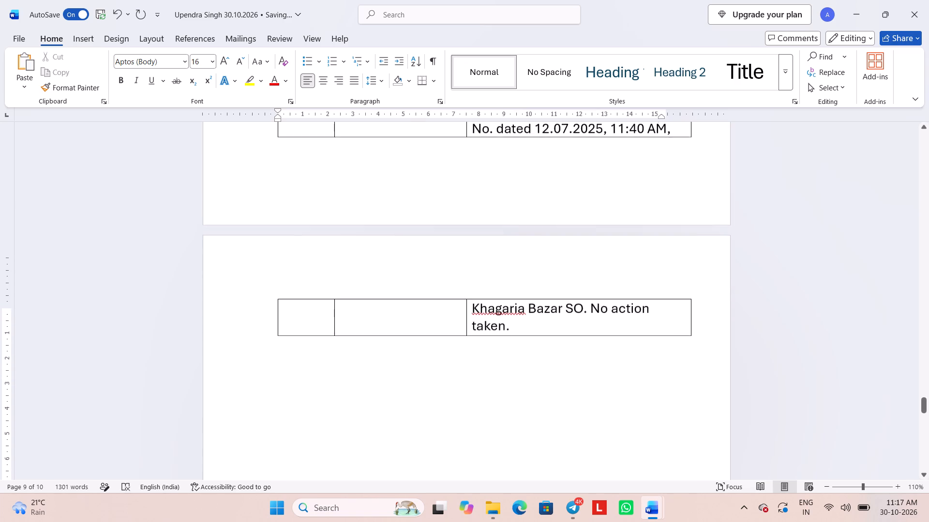
scroll(398, 435, up, 2)
scroll(398, 435, down, 2)
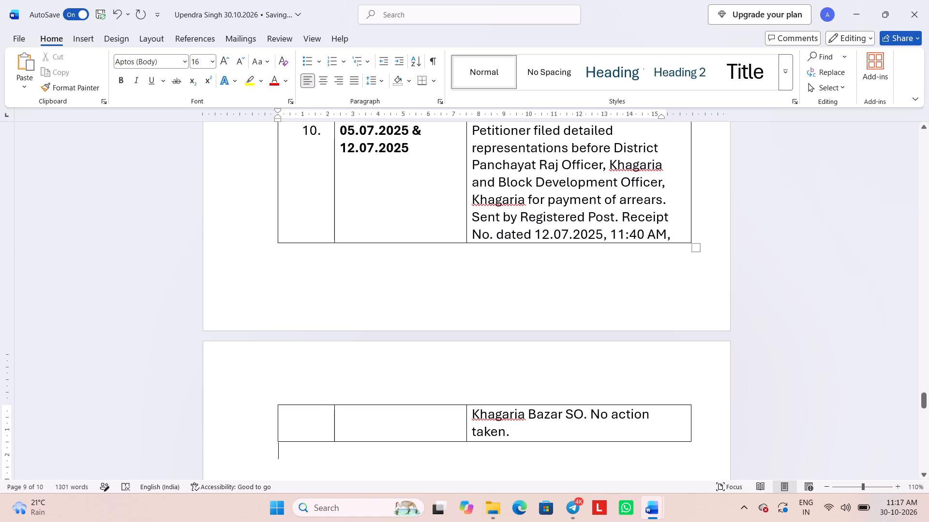
click(322, 468)
scroll(322, 468, down, 1)
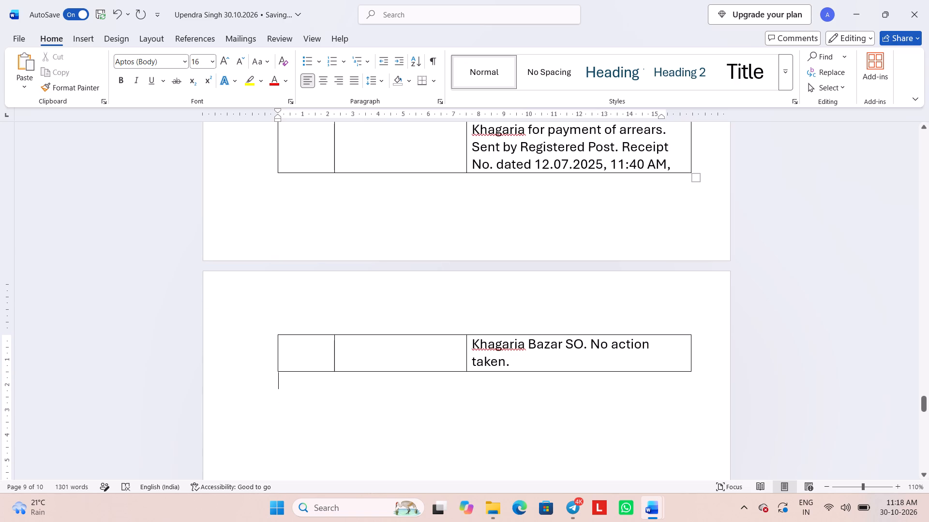
scroll(452, 369, up, 5)
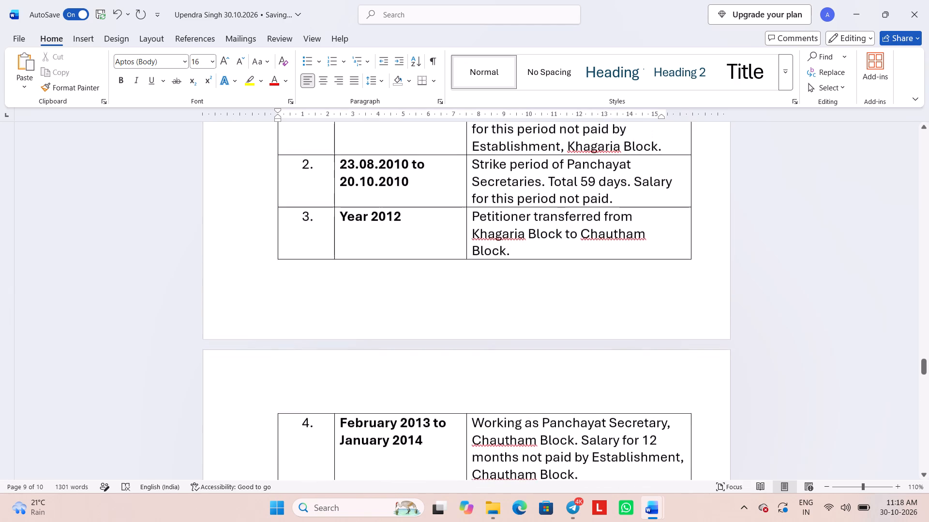
scroll(452, 369, up, 1)
scroll(452, 369, down, 2)
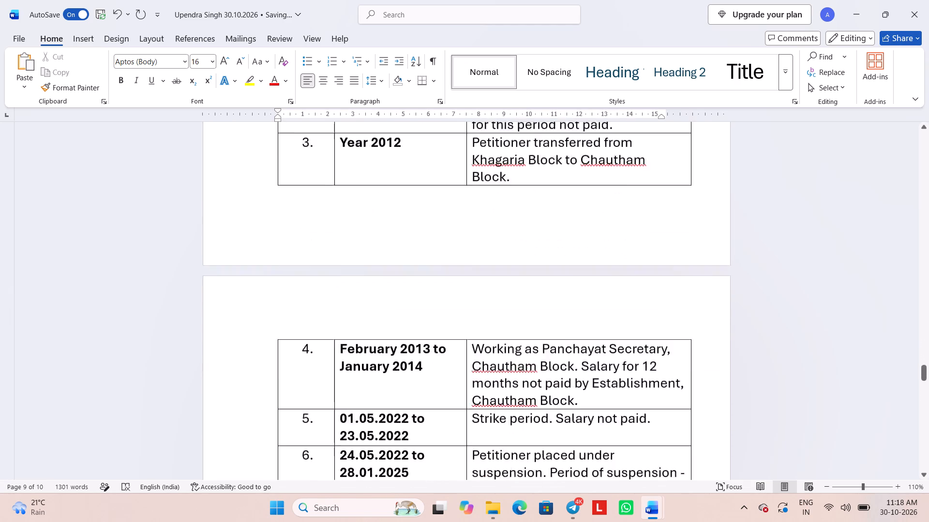
scroll(452, 369, down, 3)
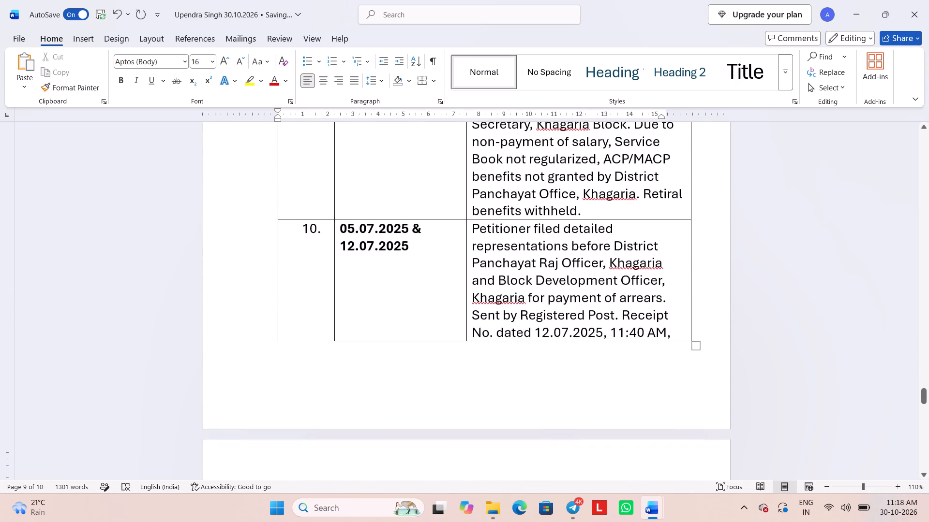
scroll(452, 369, down, 2)
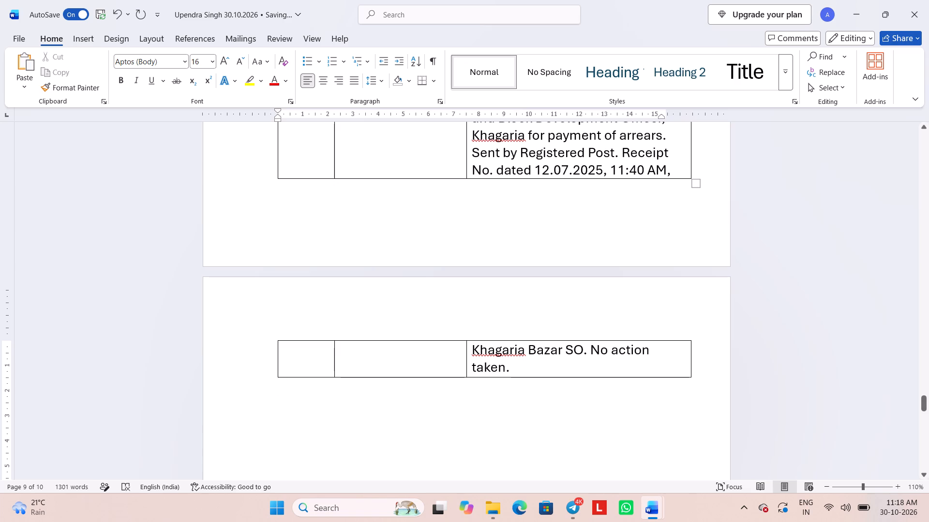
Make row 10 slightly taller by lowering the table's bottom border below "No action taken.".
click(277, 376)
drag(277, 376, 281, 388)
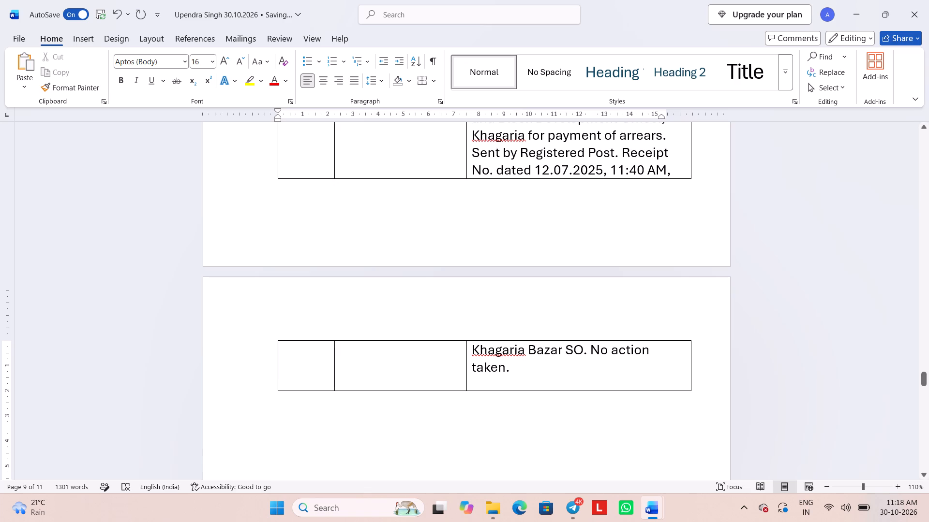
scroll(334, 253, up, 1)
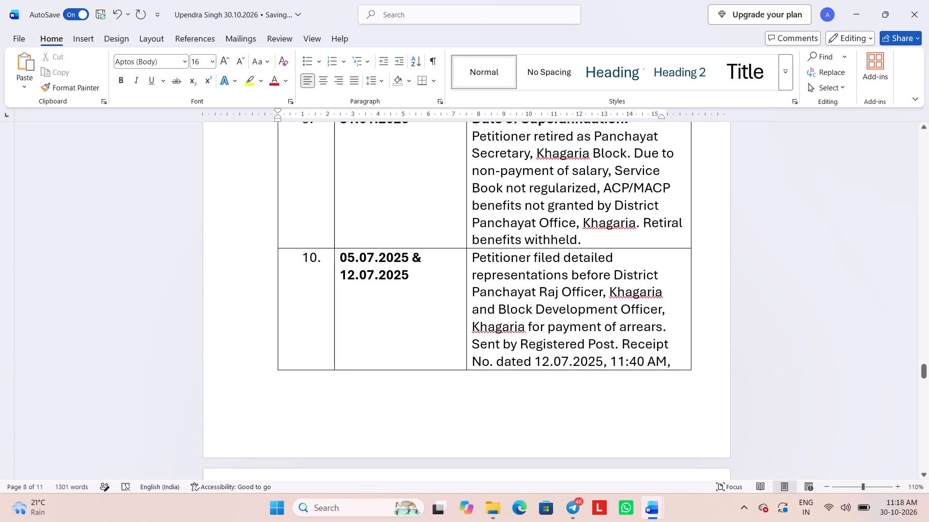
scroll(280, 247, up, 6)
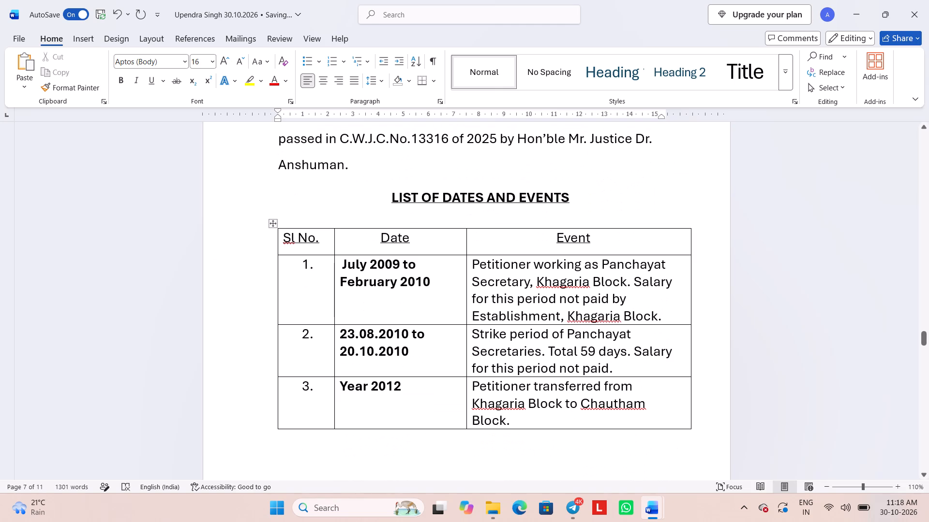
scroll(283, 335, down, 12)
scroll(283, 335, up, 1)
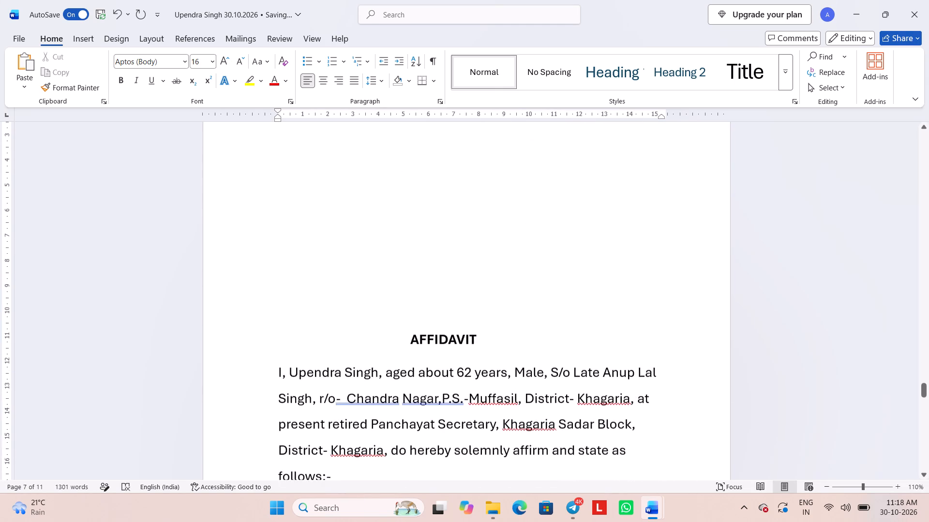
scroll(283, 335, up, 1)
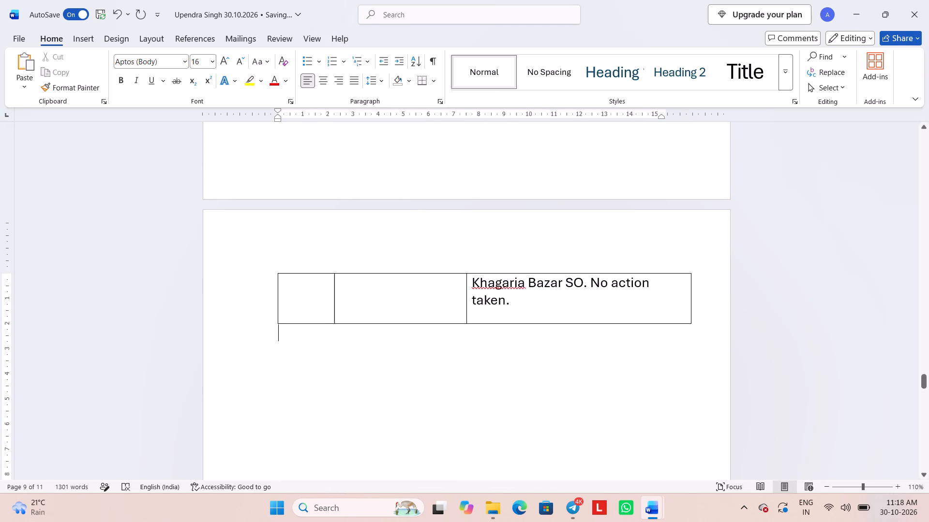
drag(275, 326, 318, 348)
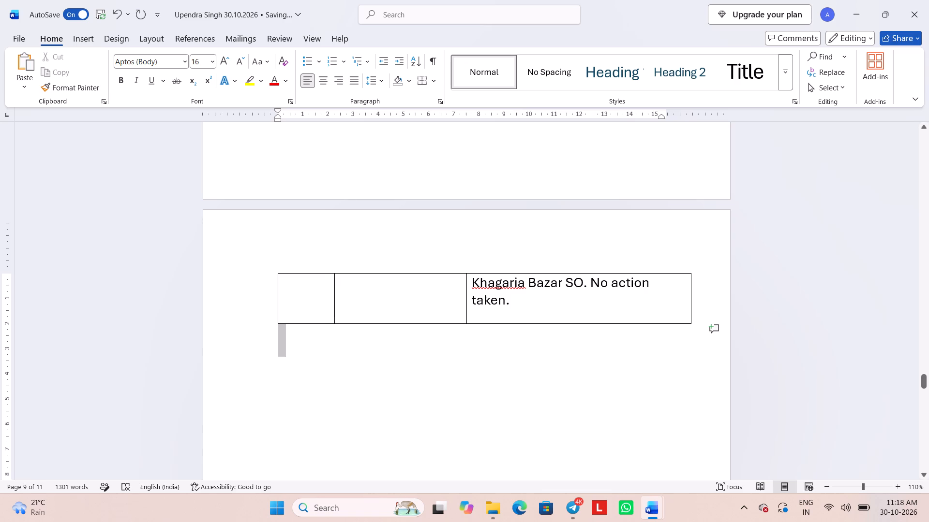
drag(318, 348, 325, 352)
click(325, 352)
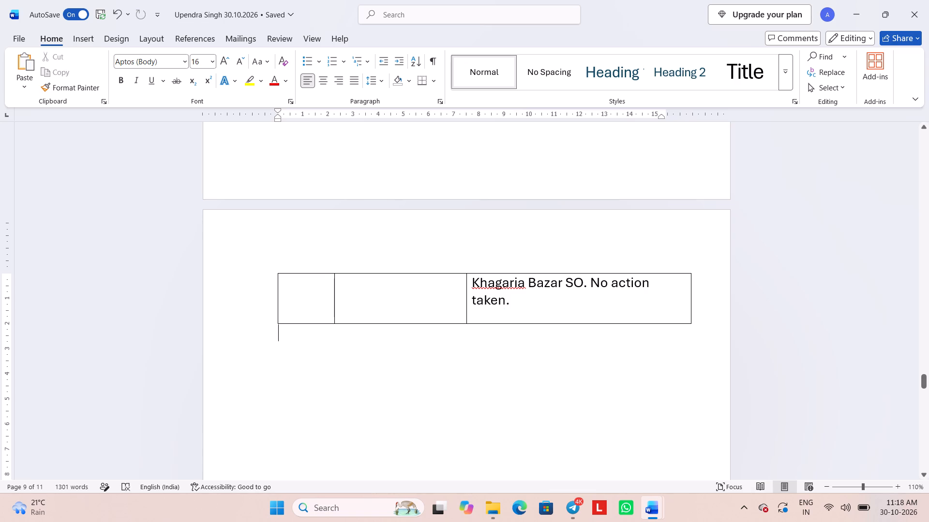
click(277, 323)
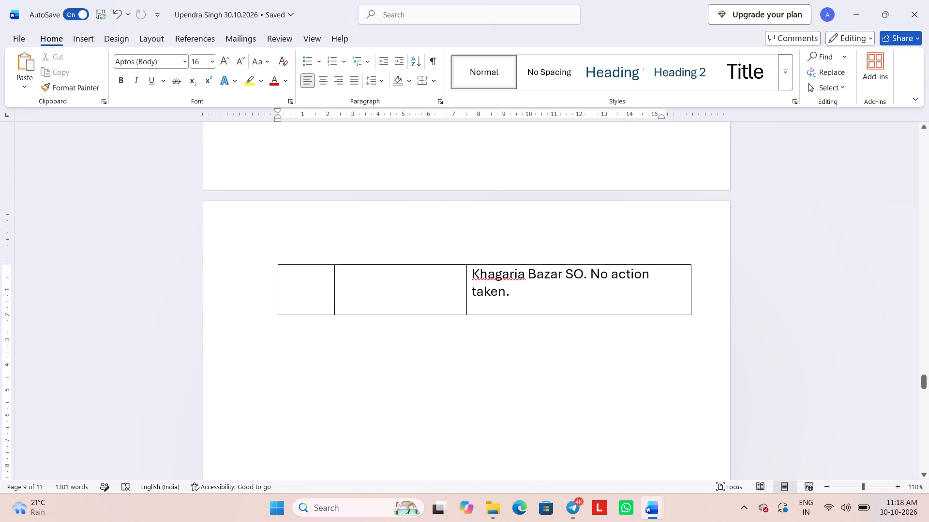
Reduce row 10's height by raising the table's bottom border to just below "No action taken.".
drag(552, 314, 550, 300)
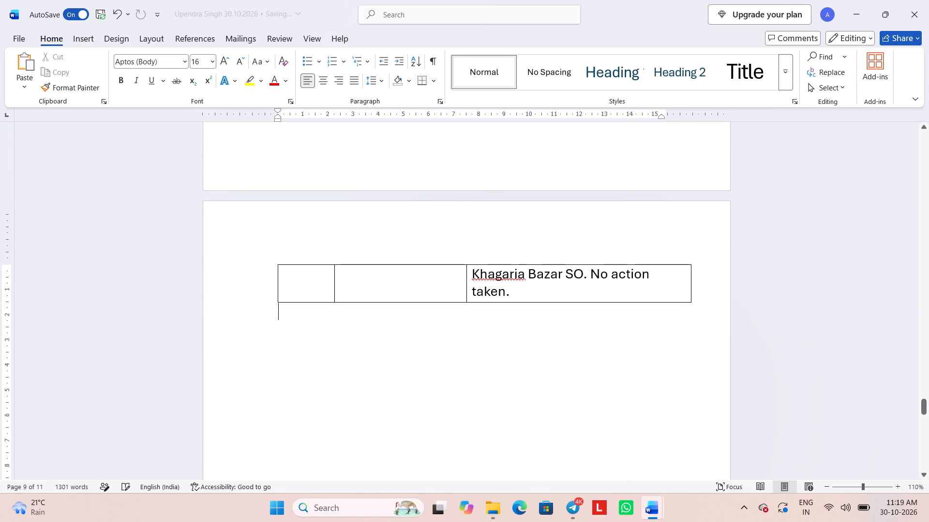
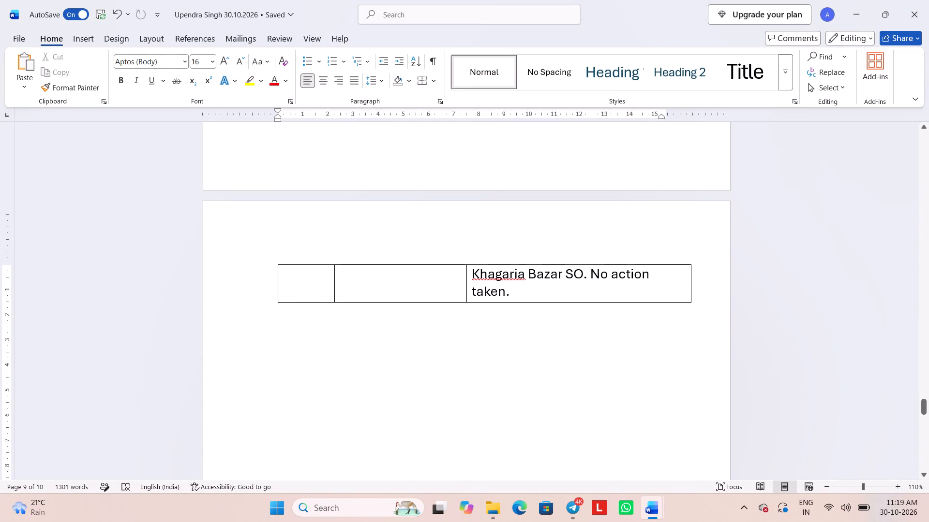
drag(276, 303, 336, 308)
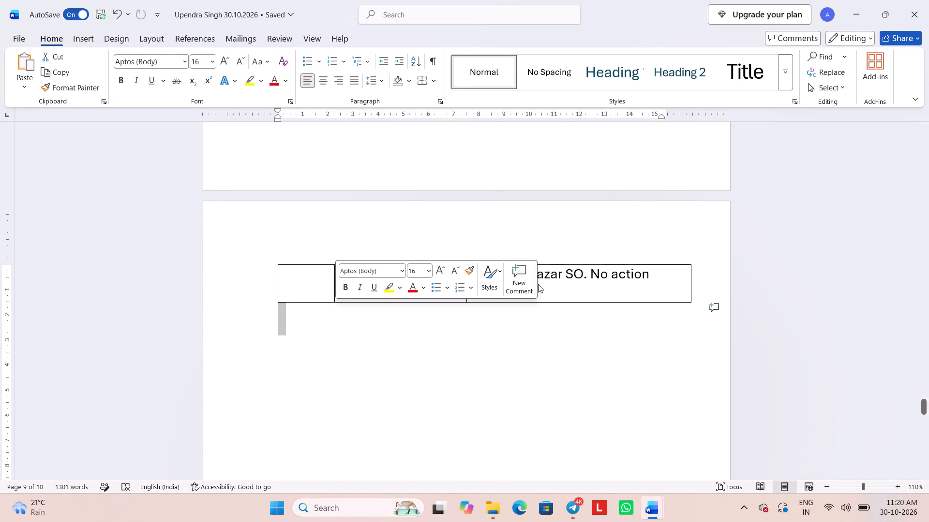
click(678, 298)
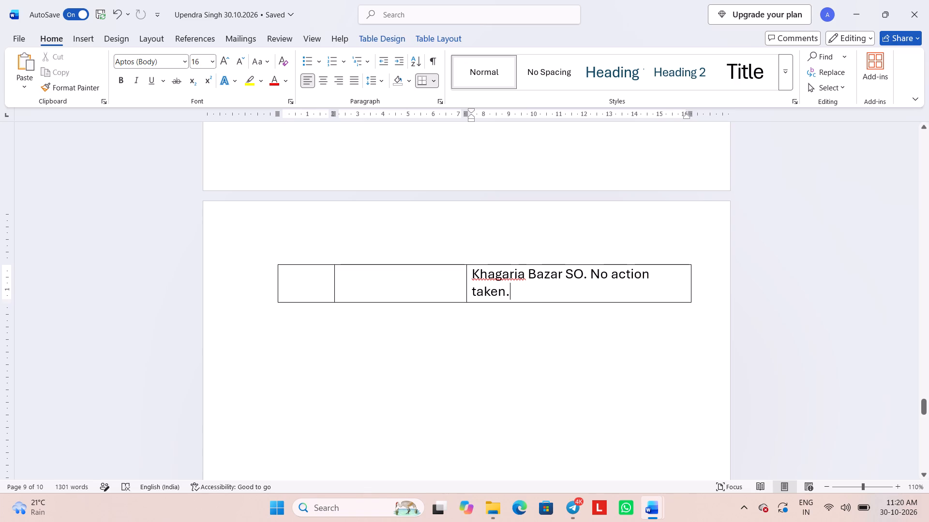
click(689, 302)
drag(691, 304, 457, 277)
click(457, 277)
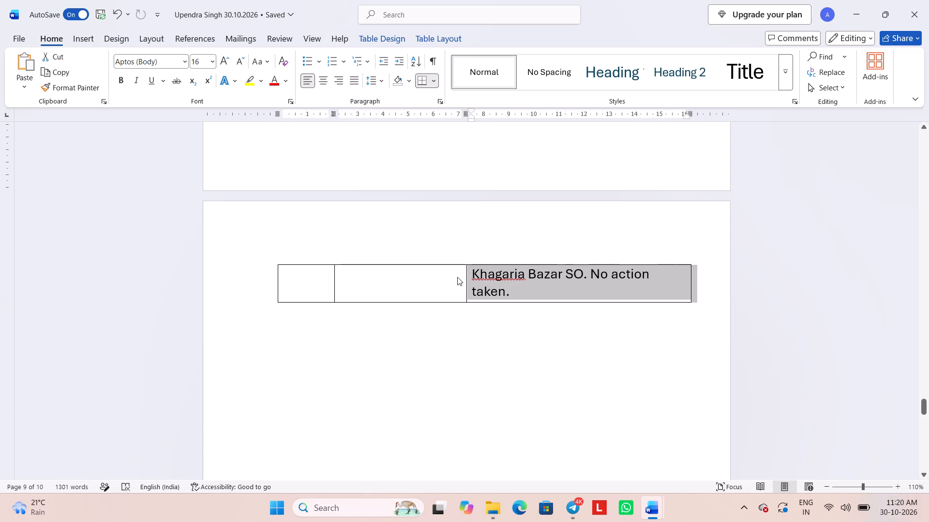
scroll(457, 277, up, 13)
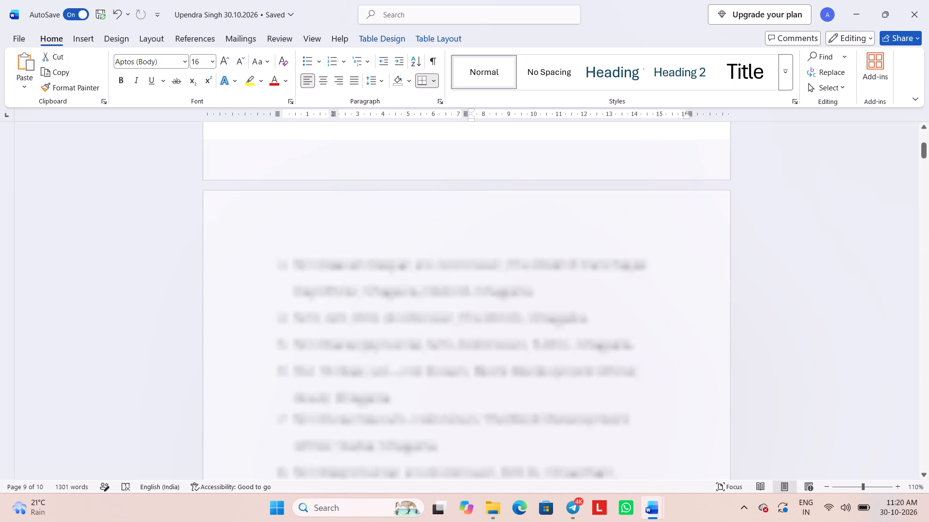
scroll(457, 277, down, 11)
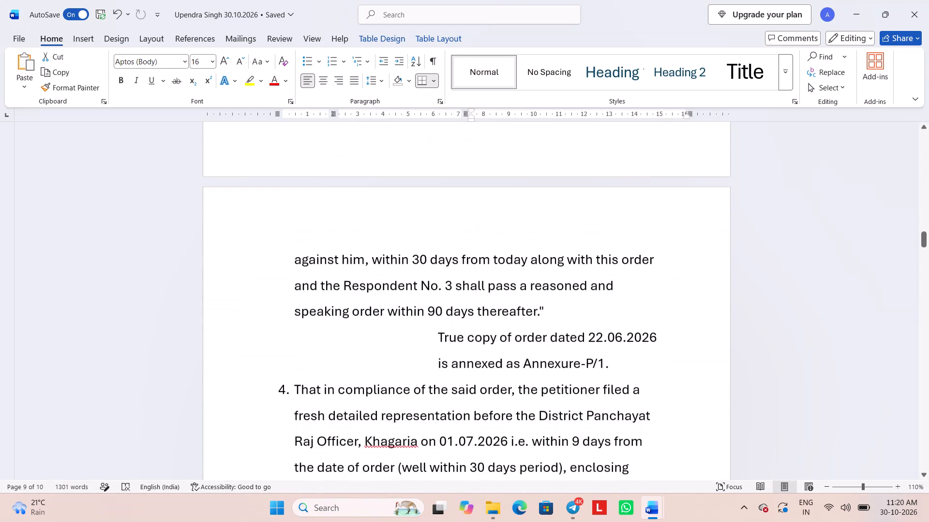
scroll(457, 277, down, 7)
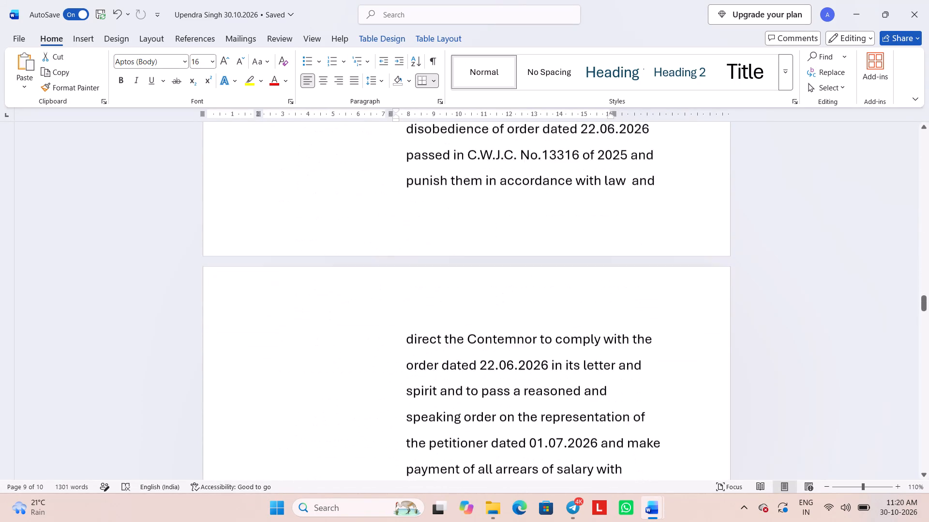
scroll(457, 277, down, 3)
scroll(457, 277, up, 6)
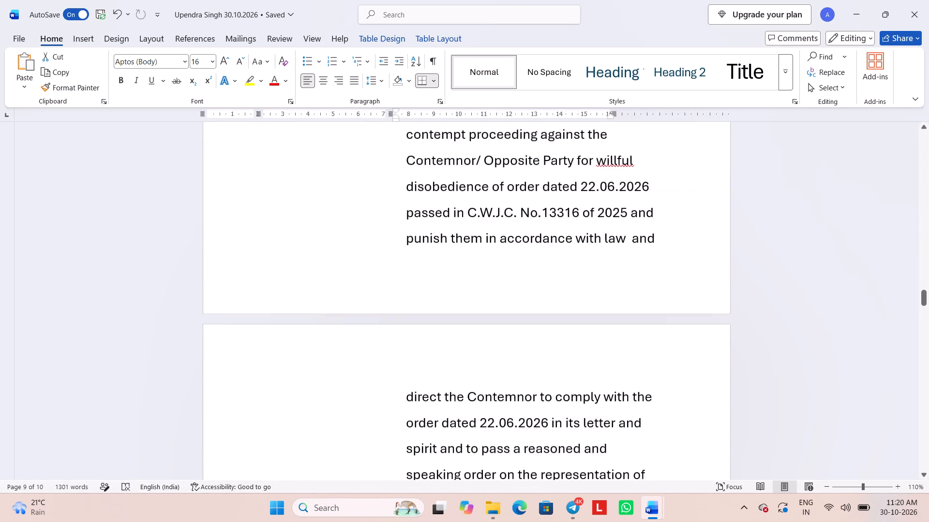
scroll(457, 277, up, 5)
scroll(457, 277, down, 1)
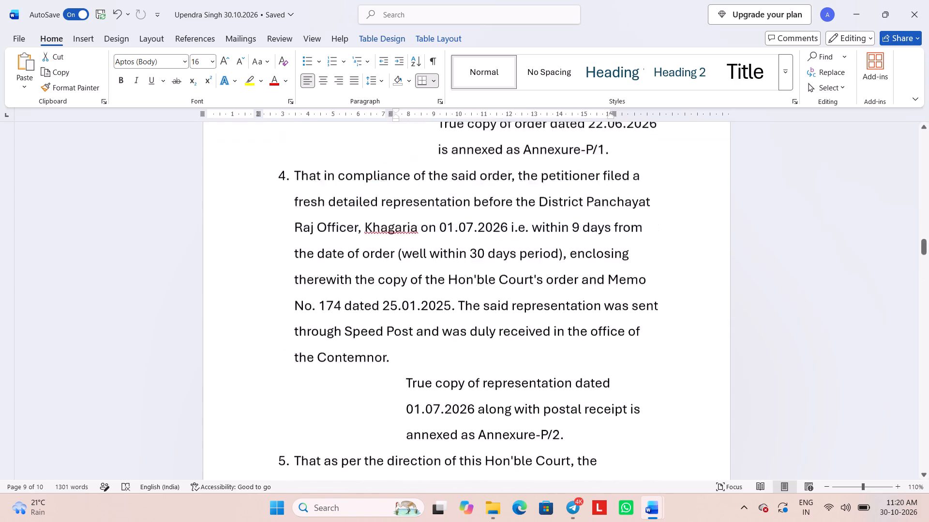
Copy table rows 9 and 10 and paste the copies directly below the end of row 10.
scroll(457, 277, down, 3)
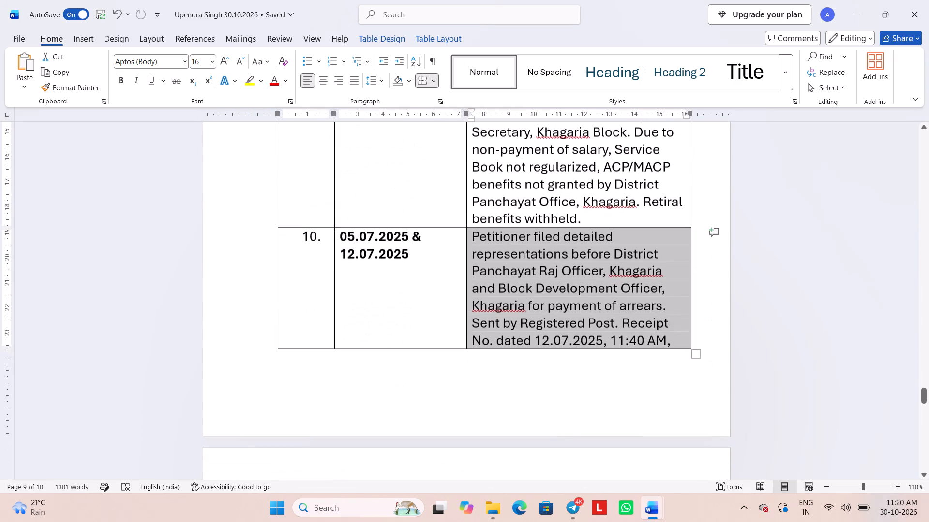
click(637, 320)
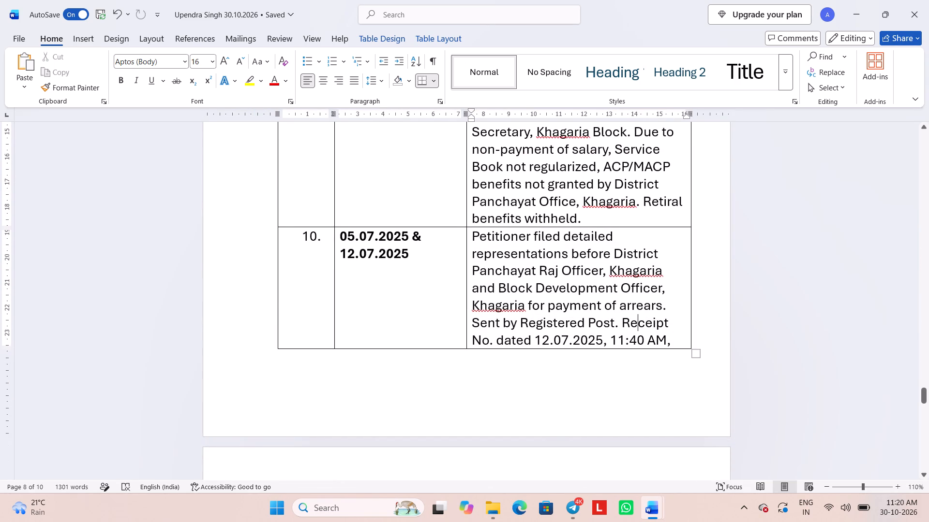
drag(713, 354, 333, 141)
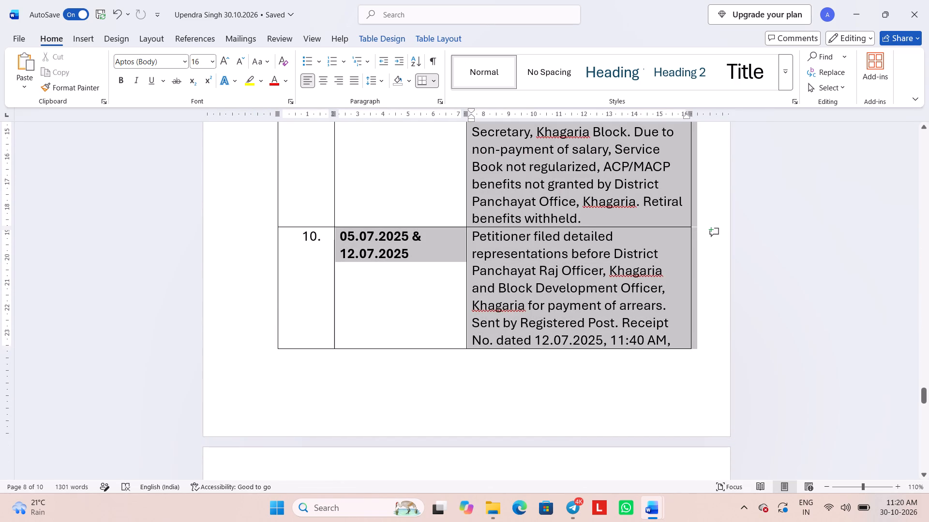
drag(333, 141, 288, 311)
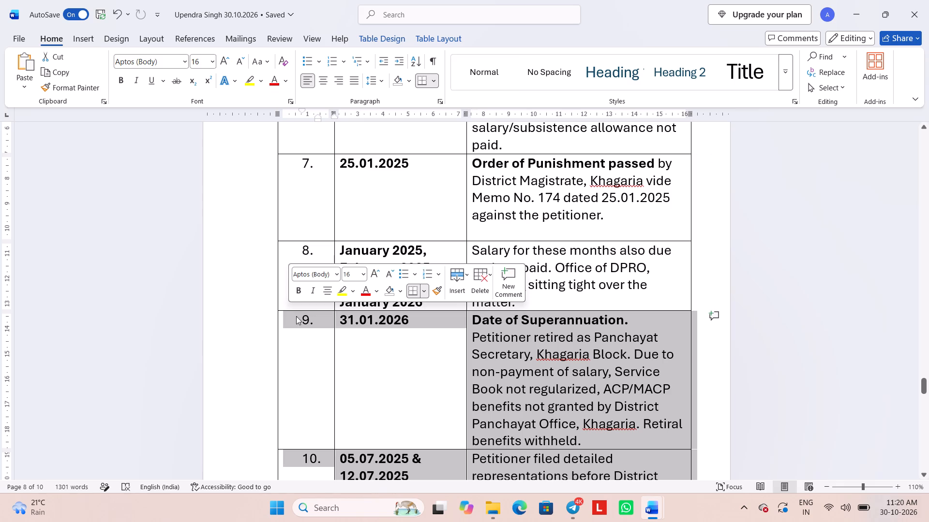
key(ctrl+c)
scroll(372, 376, down, 2)
click(372, 376)
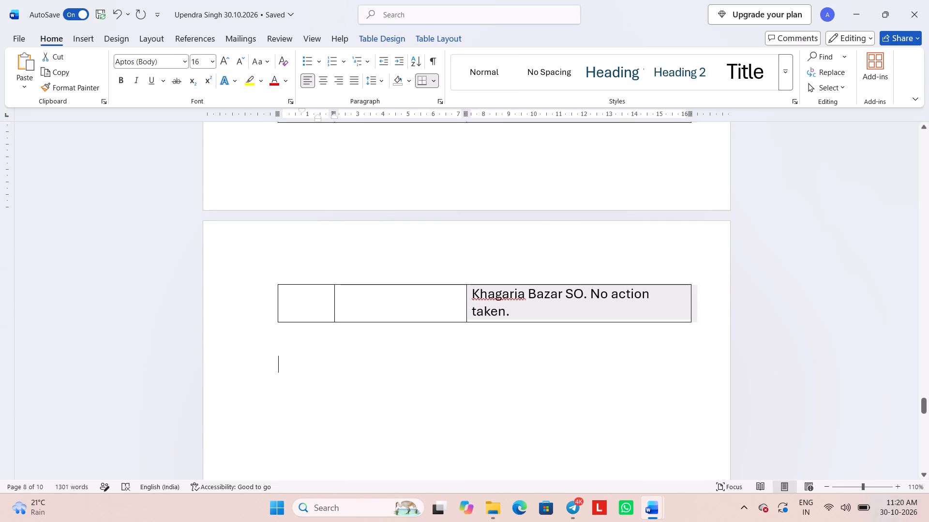
key(BackSpace)
key(ctrl+v)
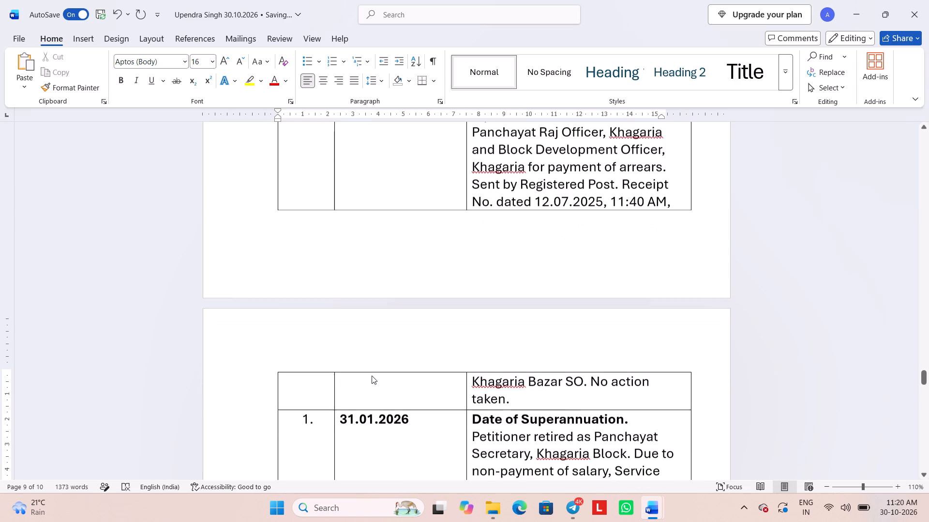
Review the List of Dates and Events table from row 4 through the newly pasted rows, checking numbering and continuity.
scroll(394, 404, up, 1)
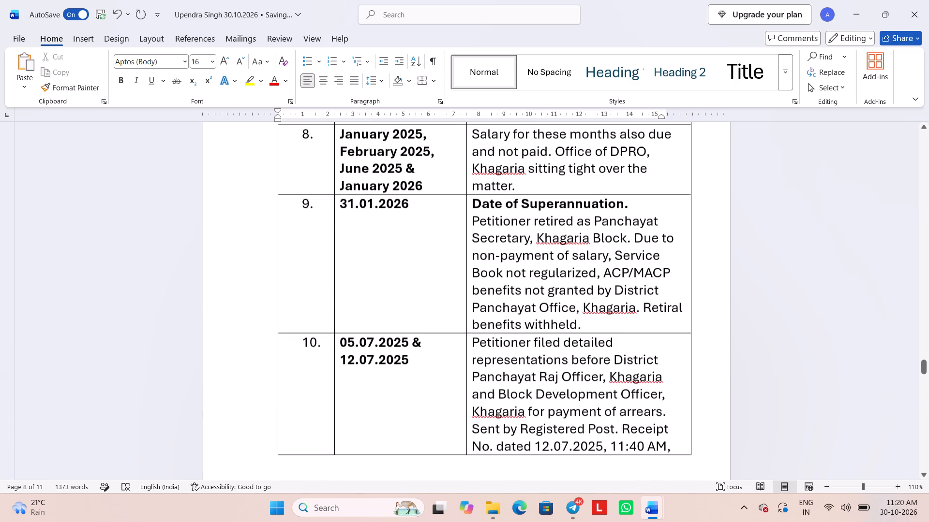
scroll(394, 404, up, 1)
scroll(394, 404, down, 3)
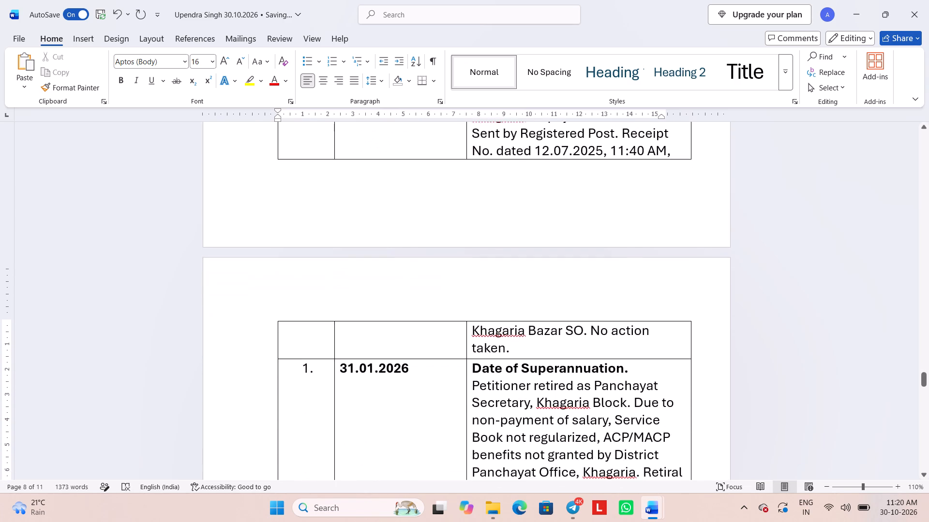
scroll(394, 404, down, 1)
scroll(315, 338, up, 1)
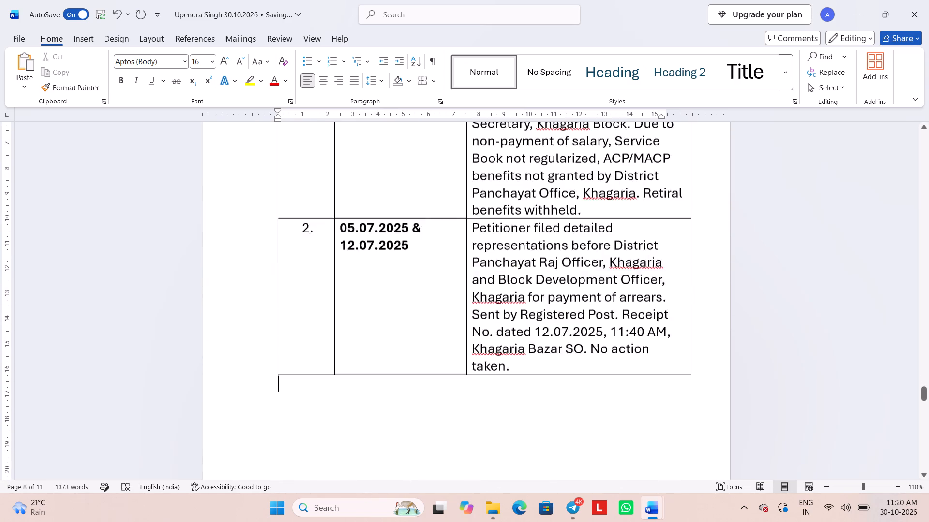
scroll(315, 338, up, 3)
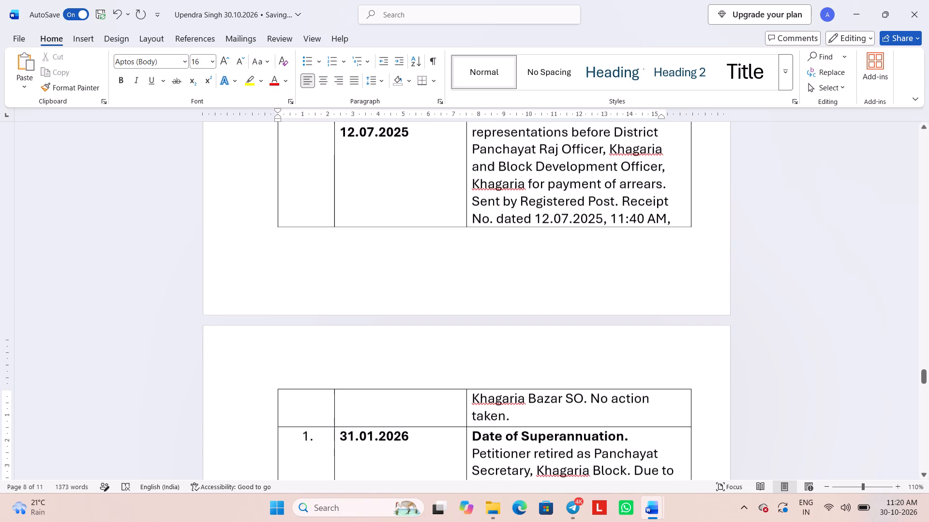
scroll(315, 338, up, 4)
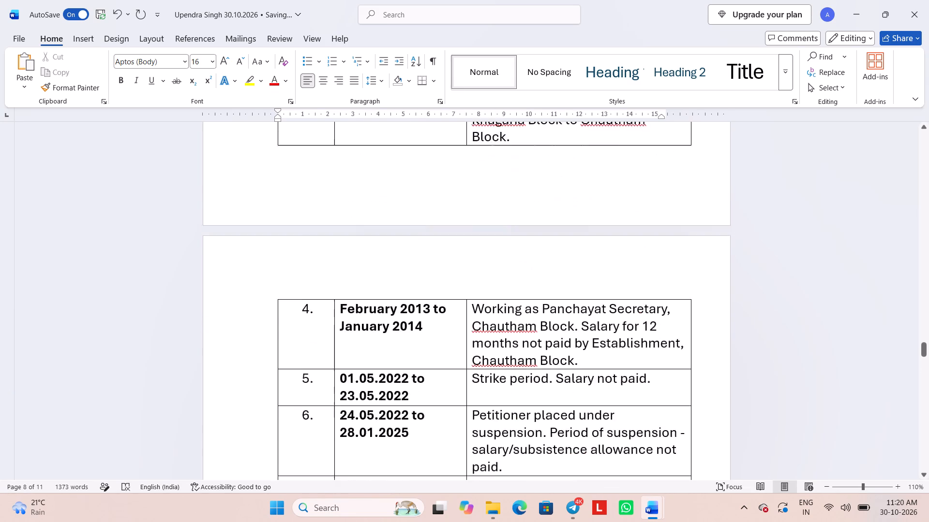
scroll(315, 338, up, 2)
scroll(315, 338, down, 2)
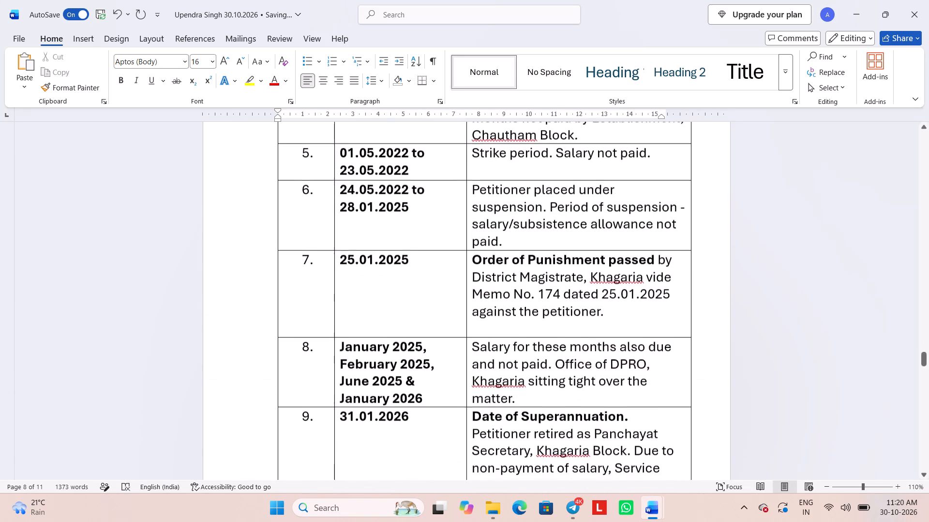
scroll(315, 338, down, 2)
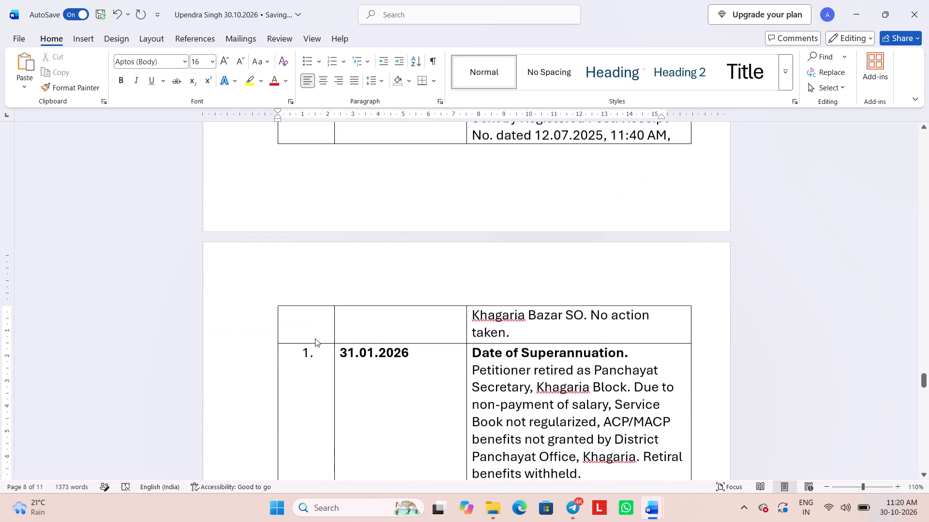
Remove the automatic number and its indent from the pasted 31.01.2026 row's serial-number cell.
scroll(315, 338, down, 1)
click(315, 338)
key(BackSpace)
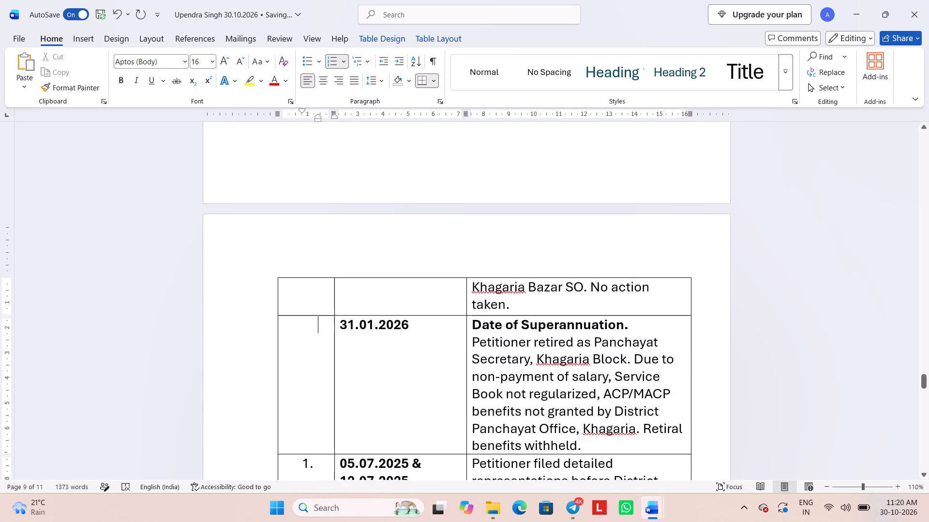
key(BackSpace)
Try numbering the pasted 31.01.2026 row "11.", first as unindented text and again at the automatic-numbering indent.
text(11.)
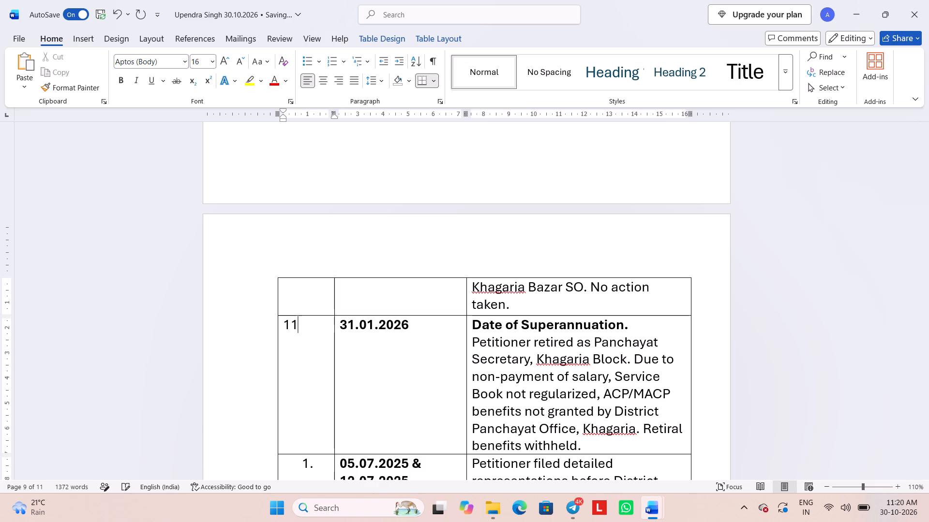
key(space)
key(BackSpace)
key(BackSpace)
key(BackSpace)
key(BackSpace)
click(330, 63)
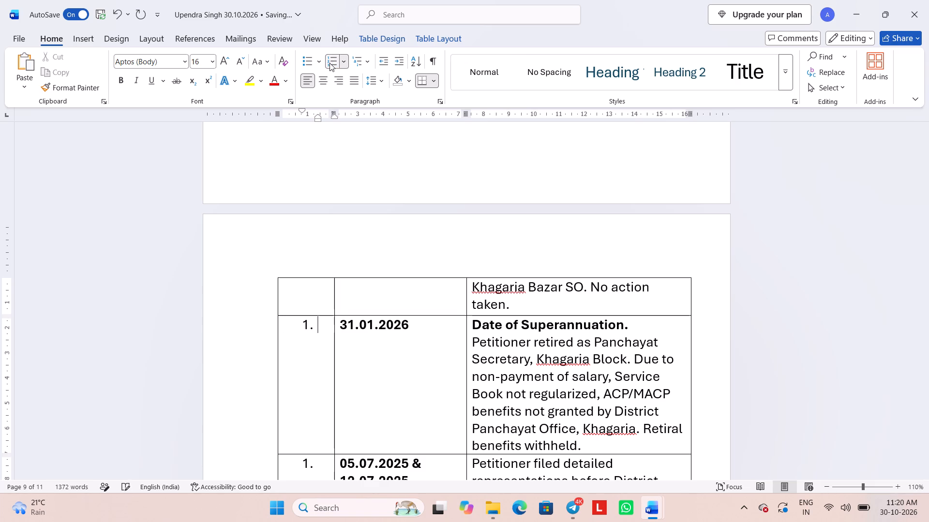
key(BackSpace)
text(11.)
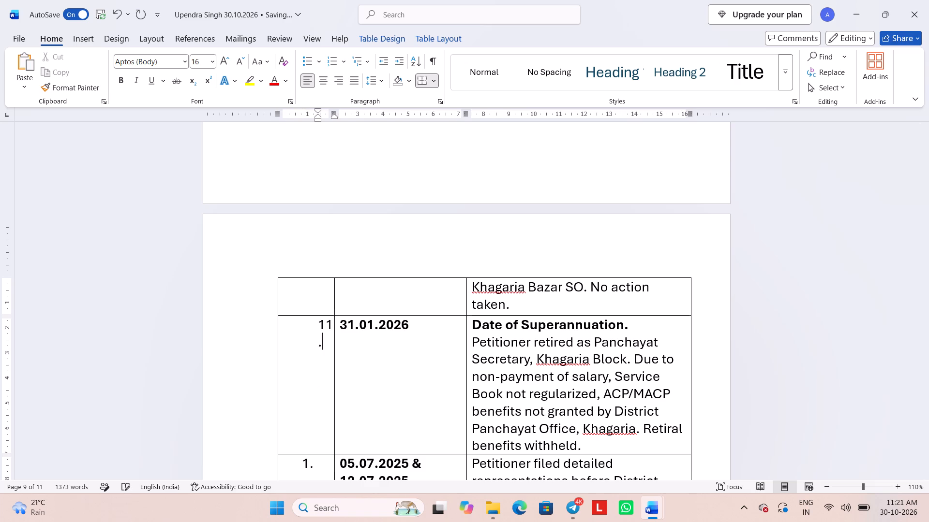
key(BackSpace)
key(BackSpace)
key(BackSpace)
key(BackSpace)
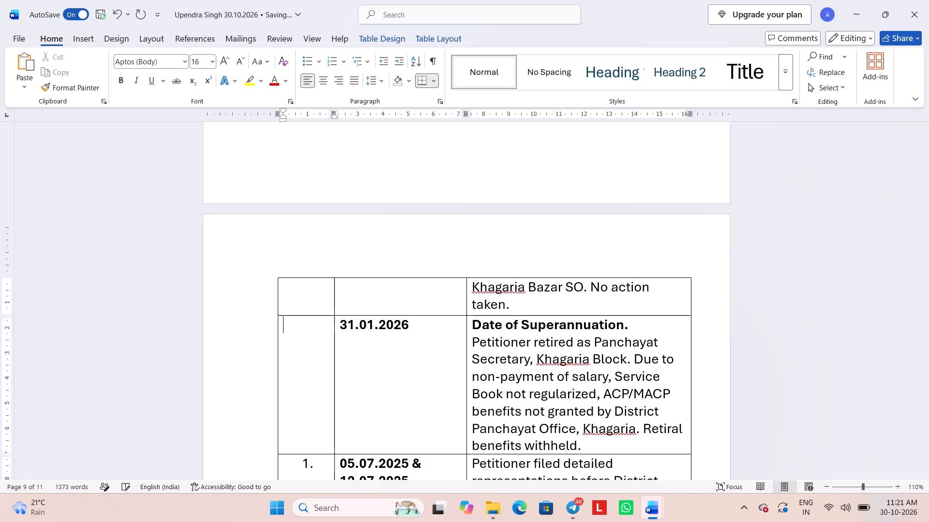
Enter "11." as the serial number of the pasted 31.01.2026 row.
text(11.)
key(space)
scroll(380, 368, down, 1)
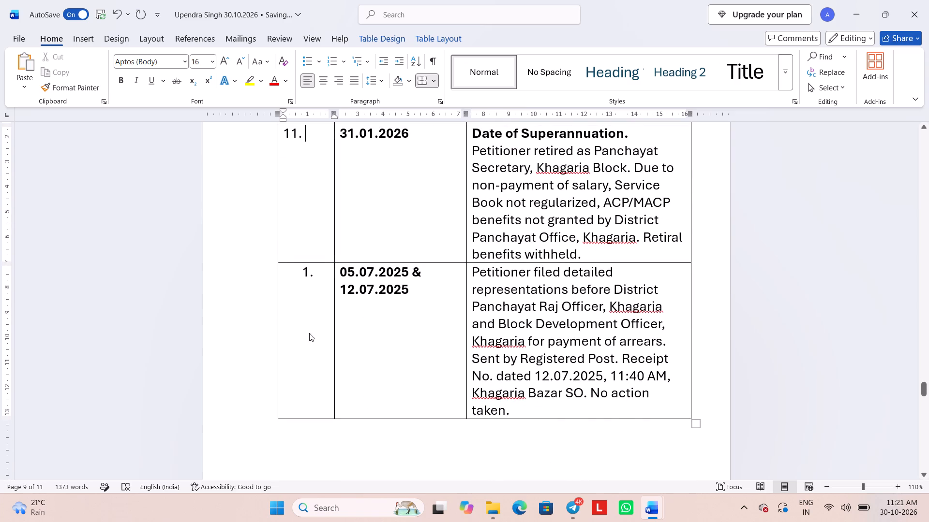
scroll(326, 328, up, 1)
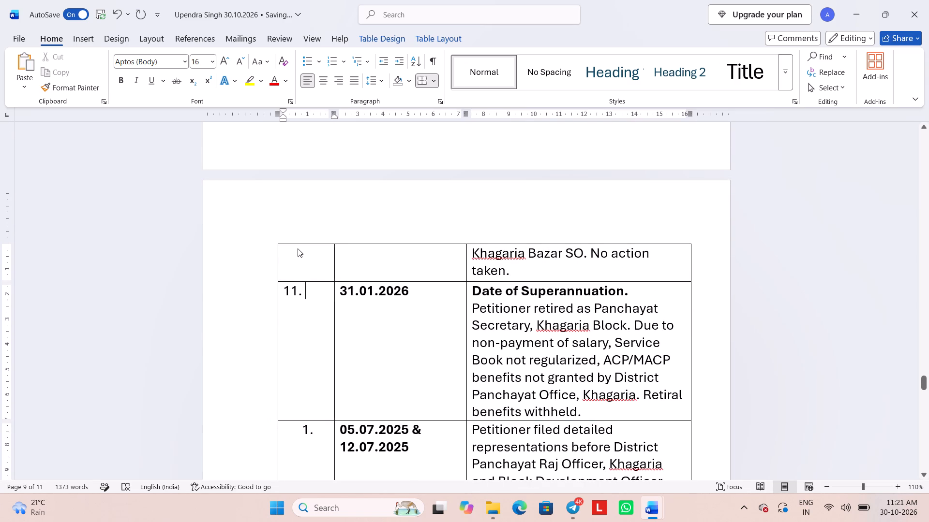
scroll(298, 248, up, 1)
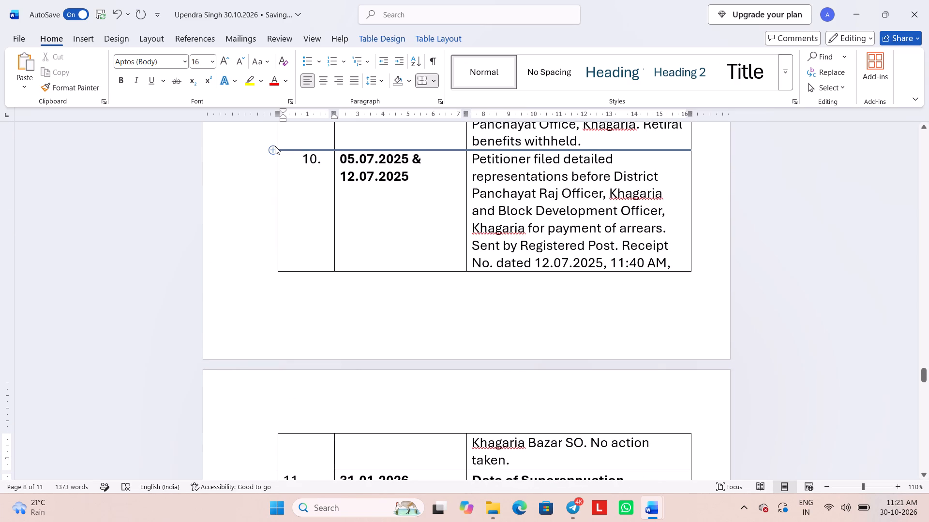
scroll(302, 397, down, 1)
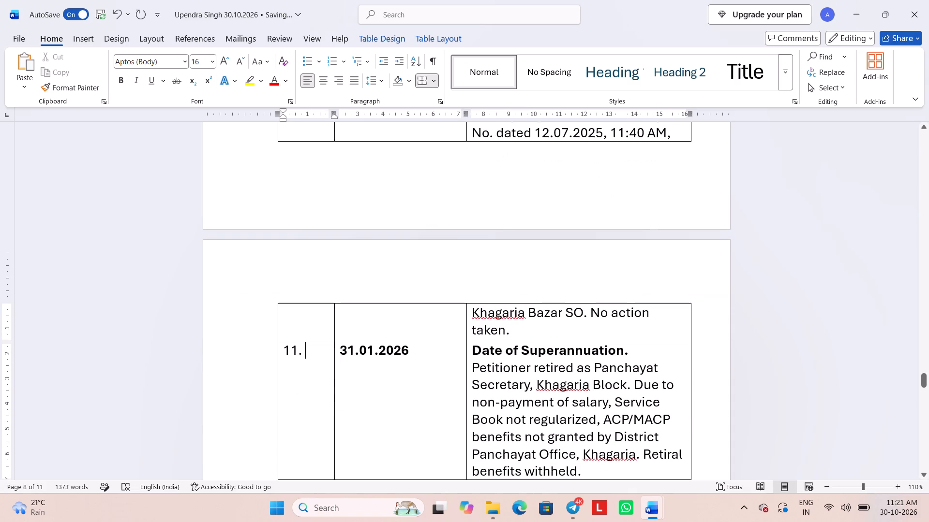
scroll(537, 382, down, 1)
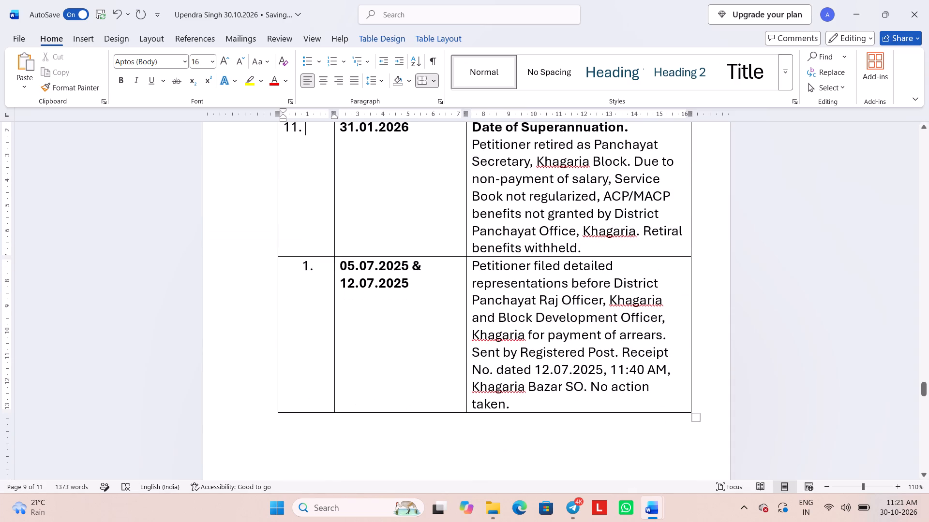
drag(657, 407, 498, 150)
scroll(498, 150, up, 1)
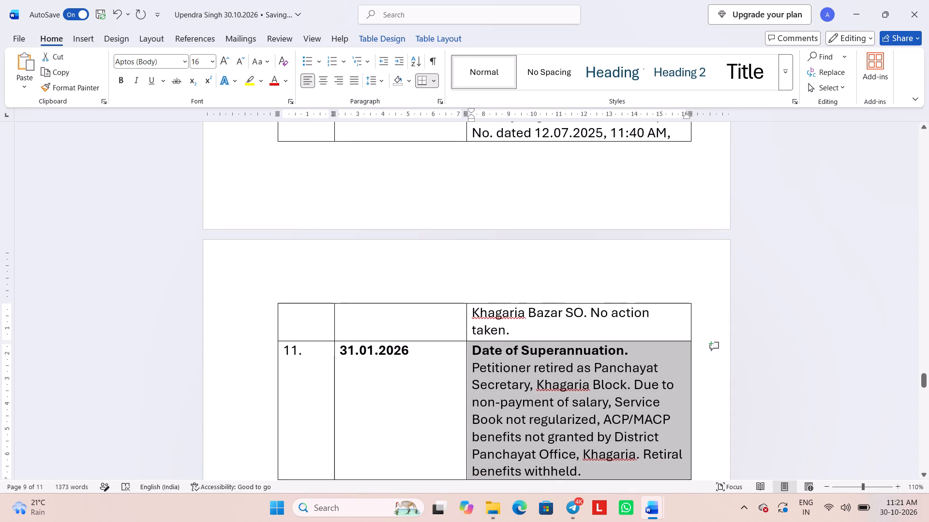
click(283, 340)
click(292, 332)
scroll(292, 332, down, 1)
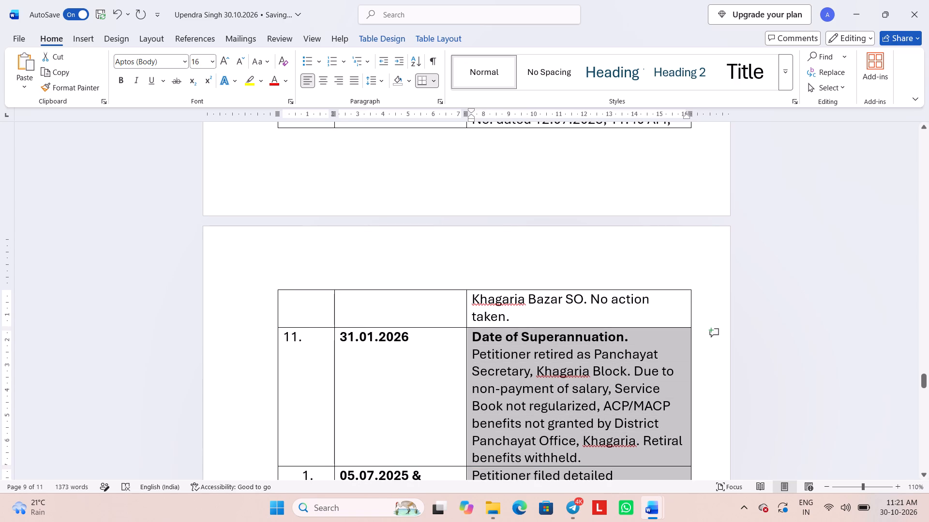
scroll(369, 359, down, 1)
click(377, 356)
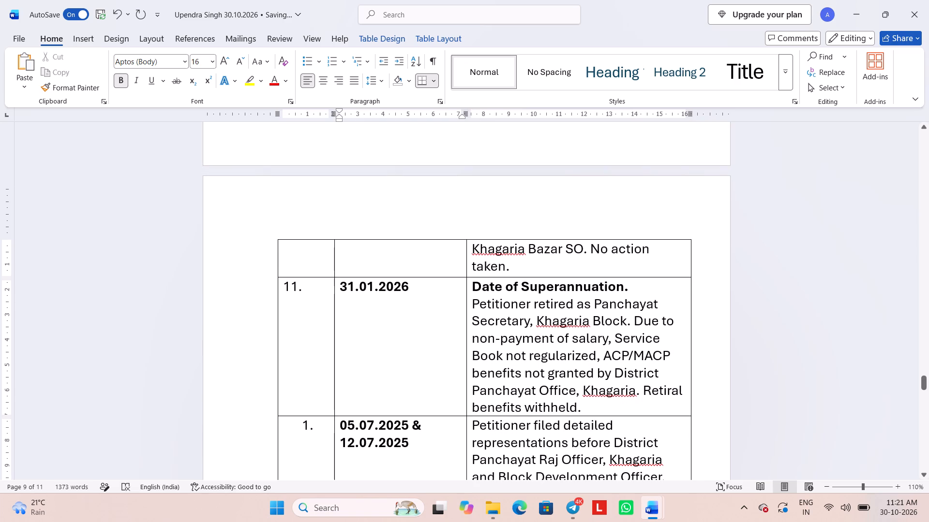
Delete the date 31.01.2026 from row 11's date cell in the List of Dates and Events table.
drag(426, 293, 344, 296)
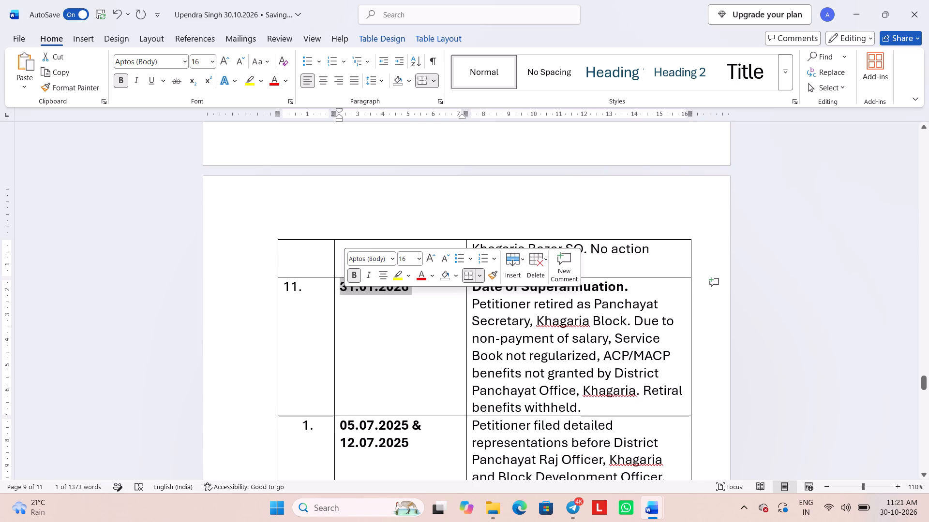
key(BackSpace)
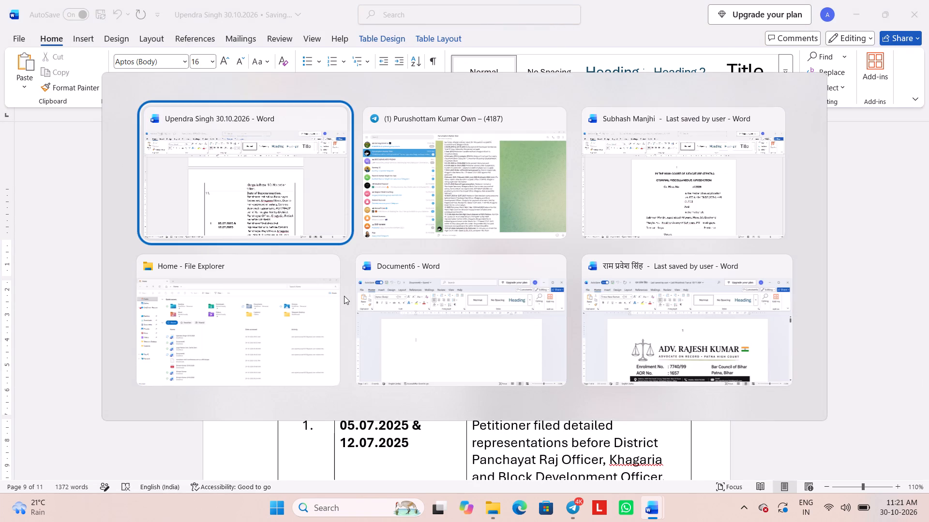
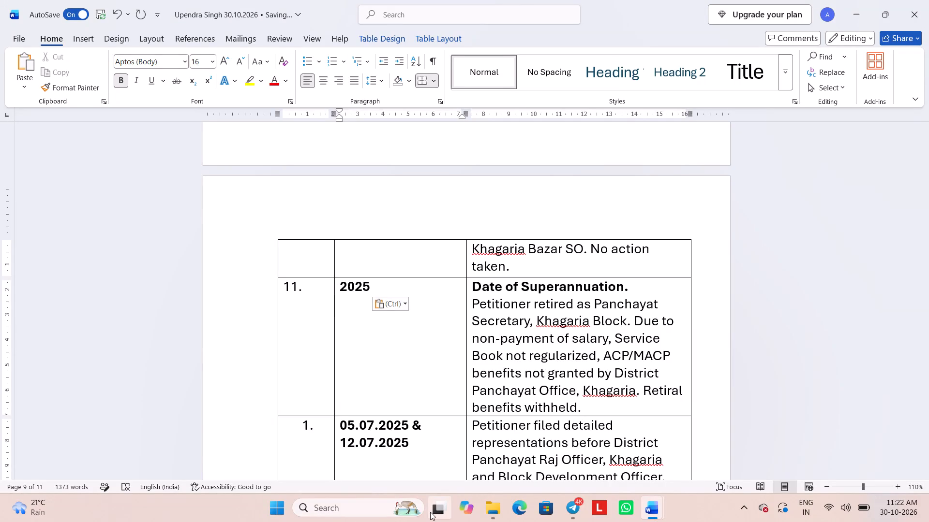
Remove the empty line below 2025 in row 11's date cell.
key(BackSpace)
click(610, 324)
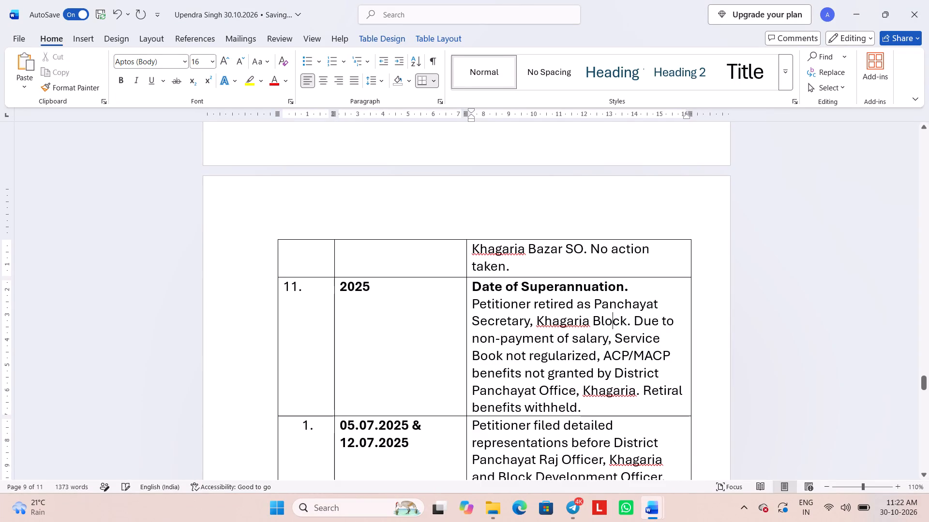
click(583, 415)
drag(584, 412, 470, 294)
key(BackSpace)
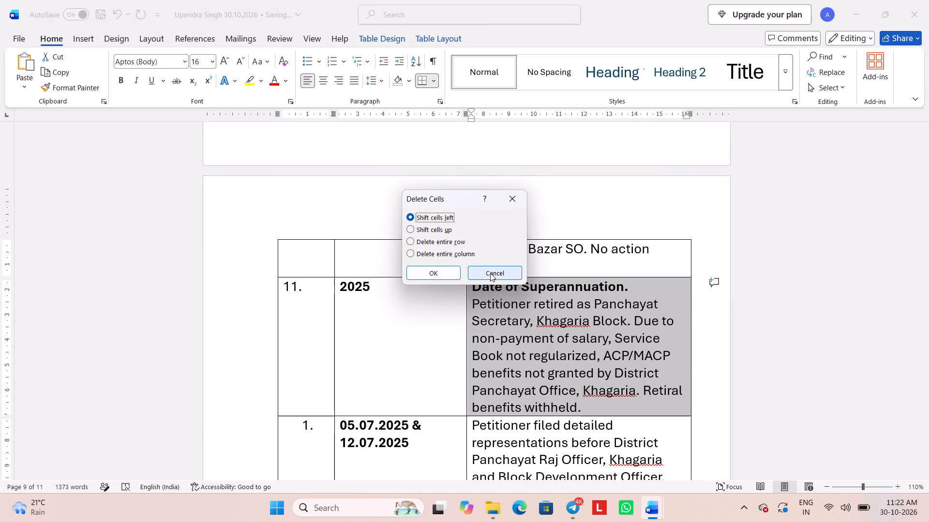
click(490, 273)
Clear the full Date of Superannuation text from row 11's event cell, keeping the cell itself.
click(551, 367)
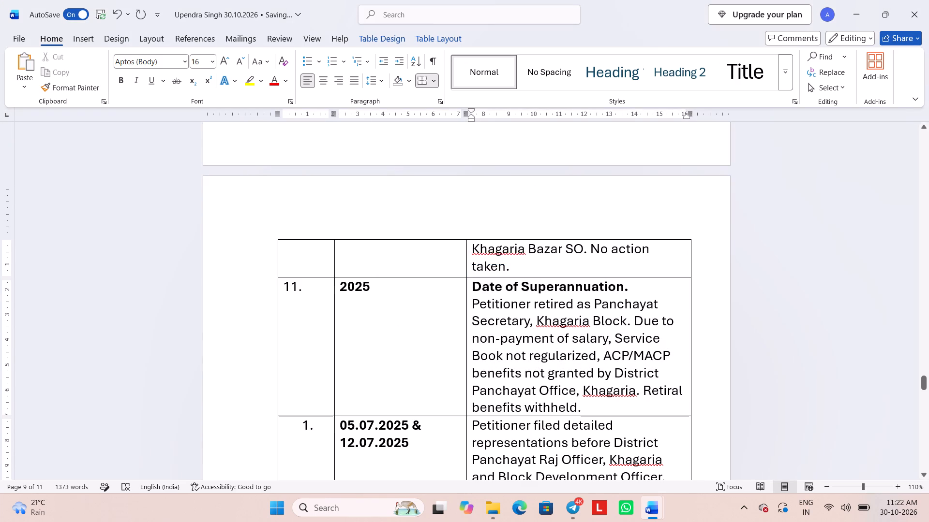
drag(580, 411, 483, 260)
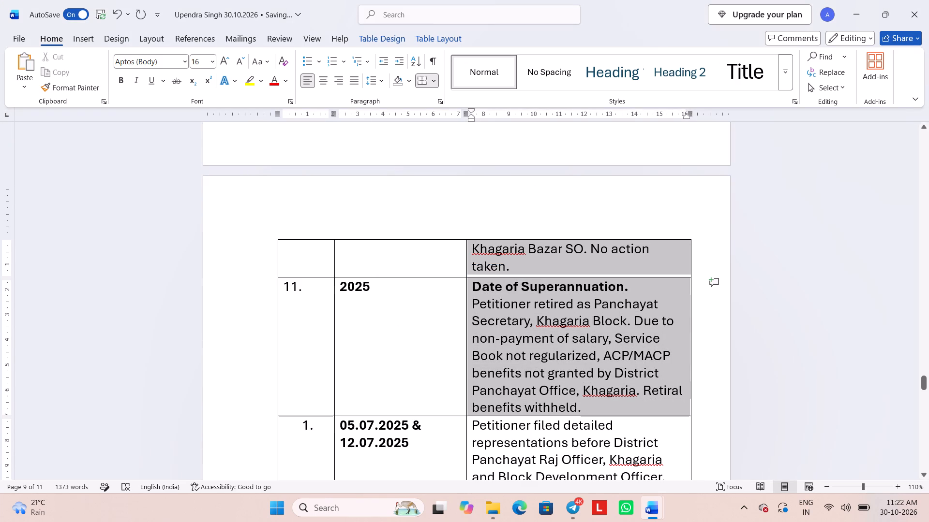
drag(483, 260, 537, 382)
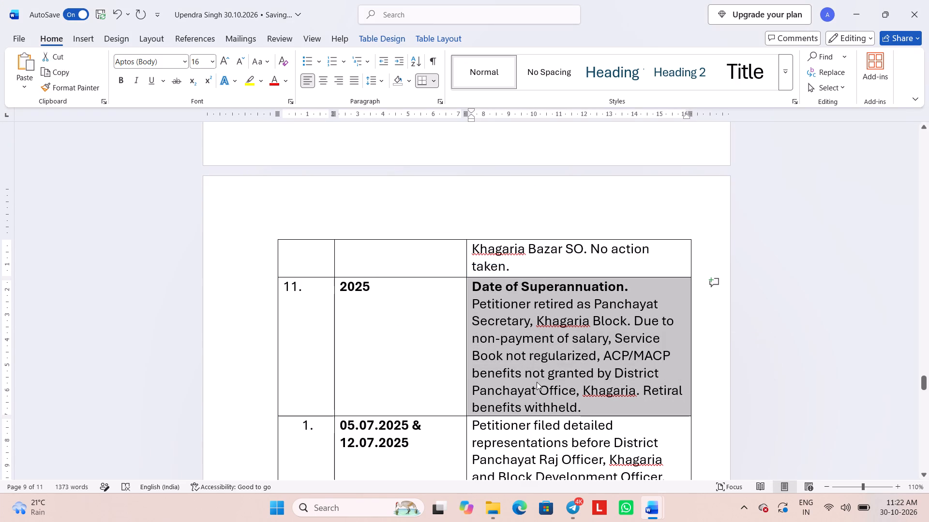
click(537, 382)
drag(581, 410, 502, 322)
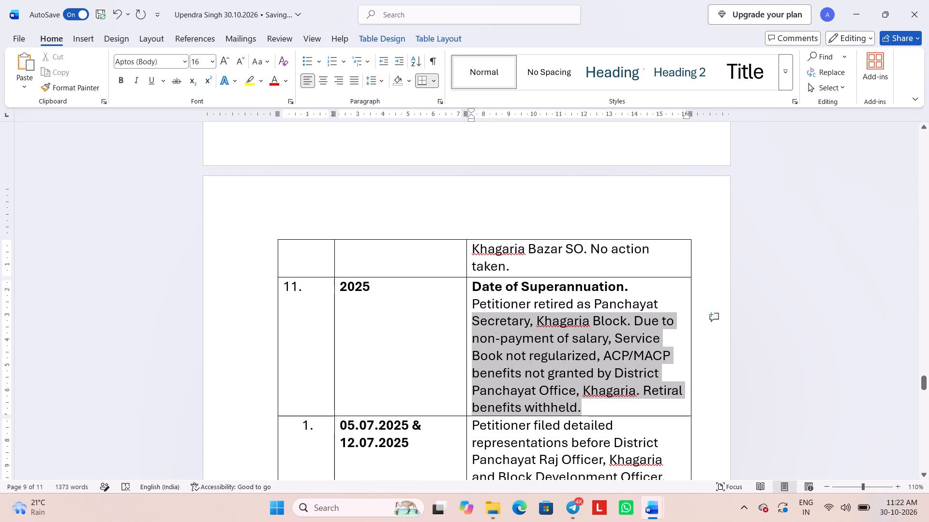
drag(502, 322, 485, 297)
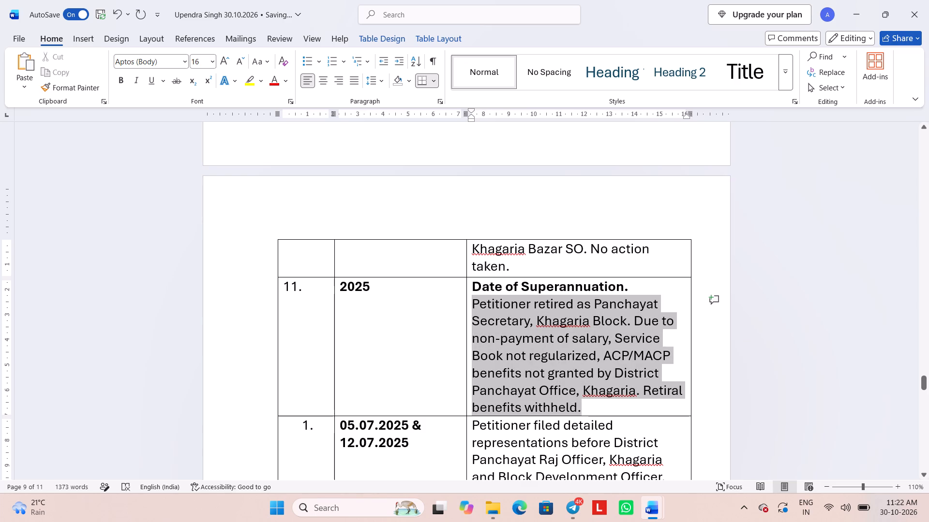
drag(485, 297, 484, 292)
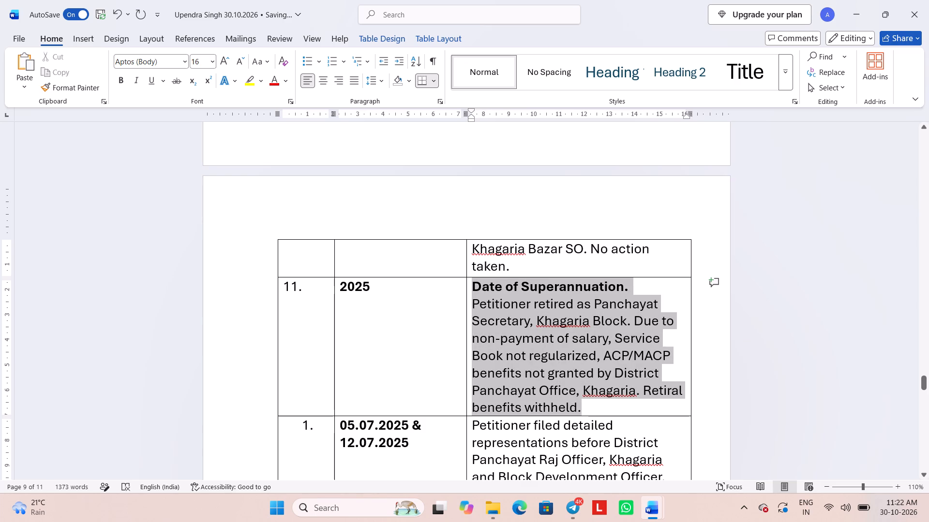
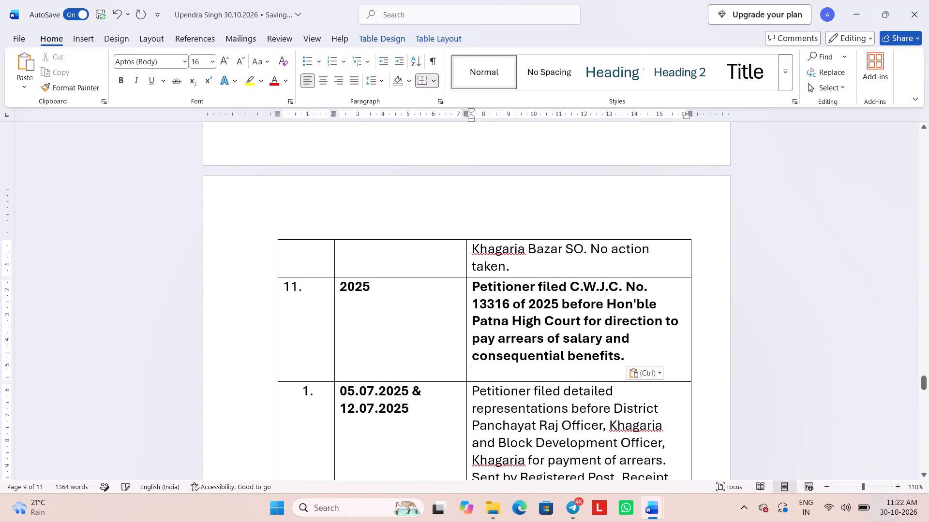
Remove the trailing empty line from row 11's event text and take off its bold formatting.
key(BackSpace)
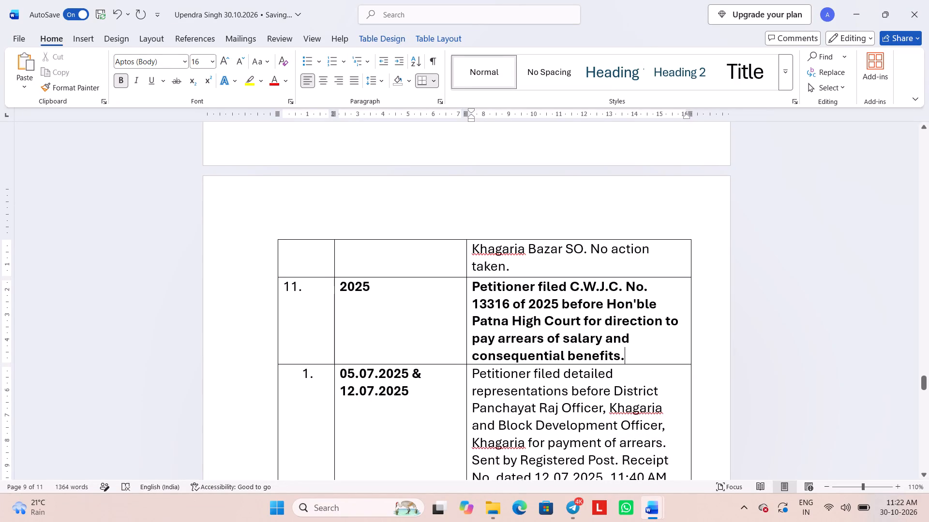
drag(629, 354, 481, 285)
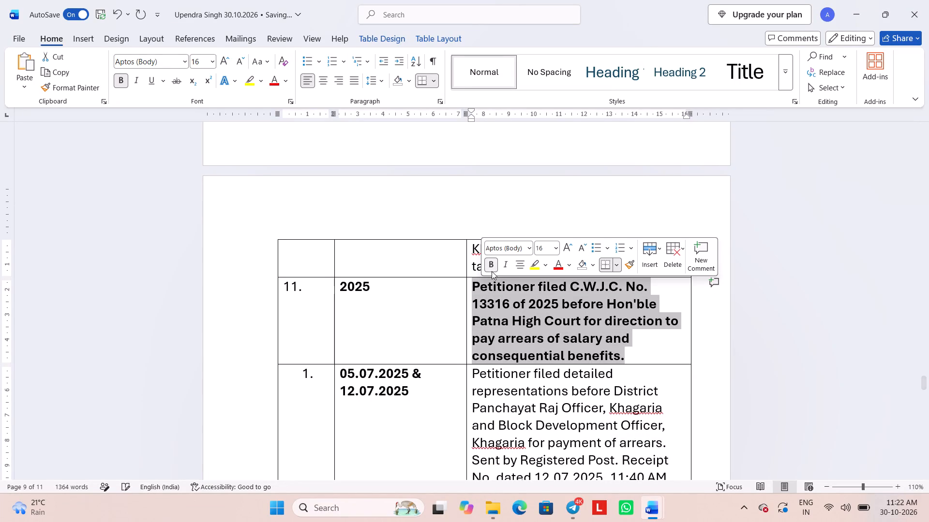
click(491, 267)
Replace the automatic list number in the row below row 11 with a plain "12." at the cell's left edge.
click(379, 422)
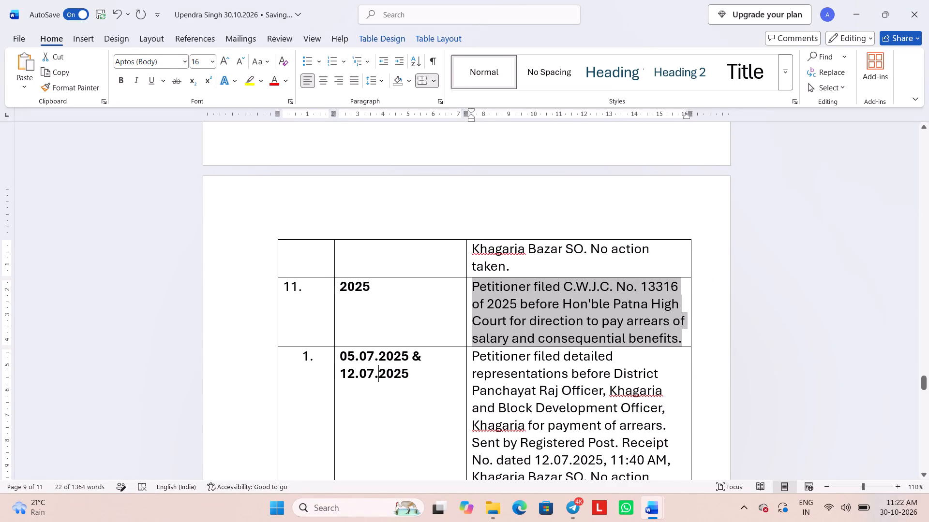
click(321, 361)
key(BackSpace)
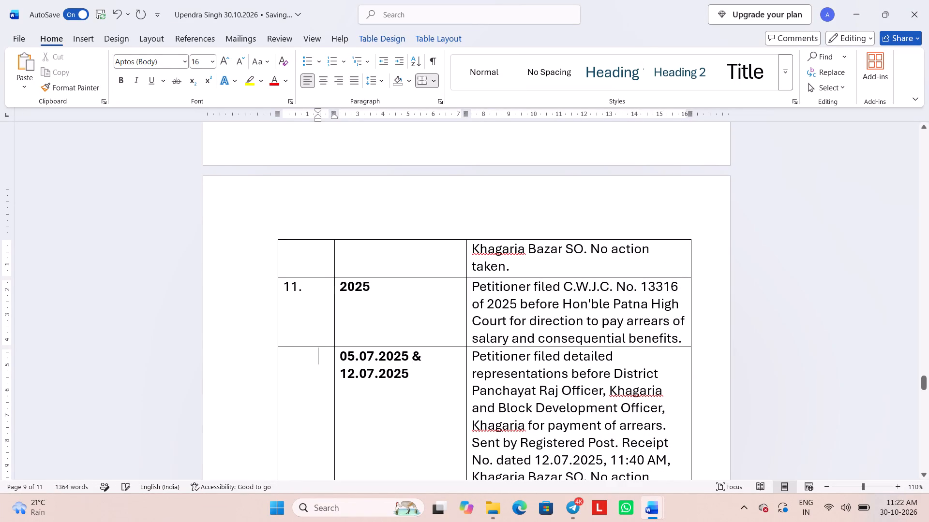
key(BackSpace)
text(12.)
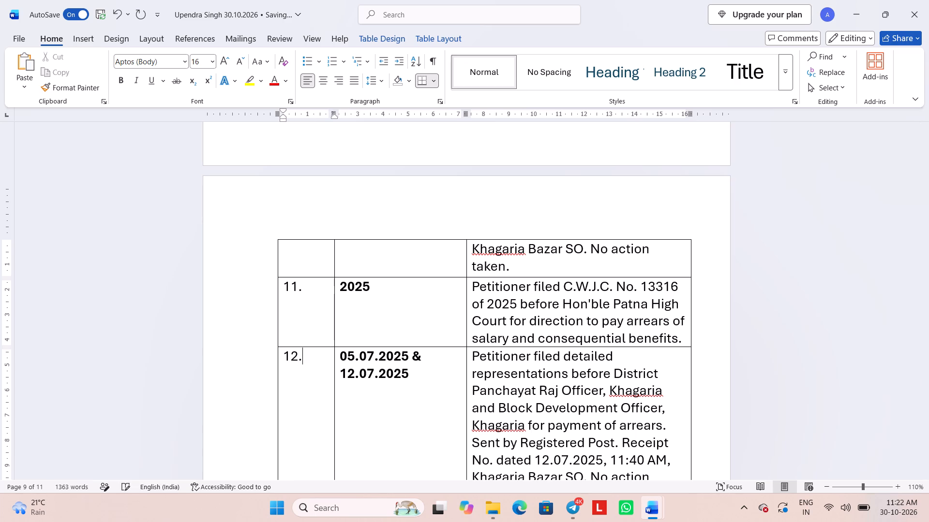
key(space)
key(BackSpace)
Indent the first line of the serial numbers 11. and 12. slightly by the same amount so they line up.
scroll(316, 393, up, 1)
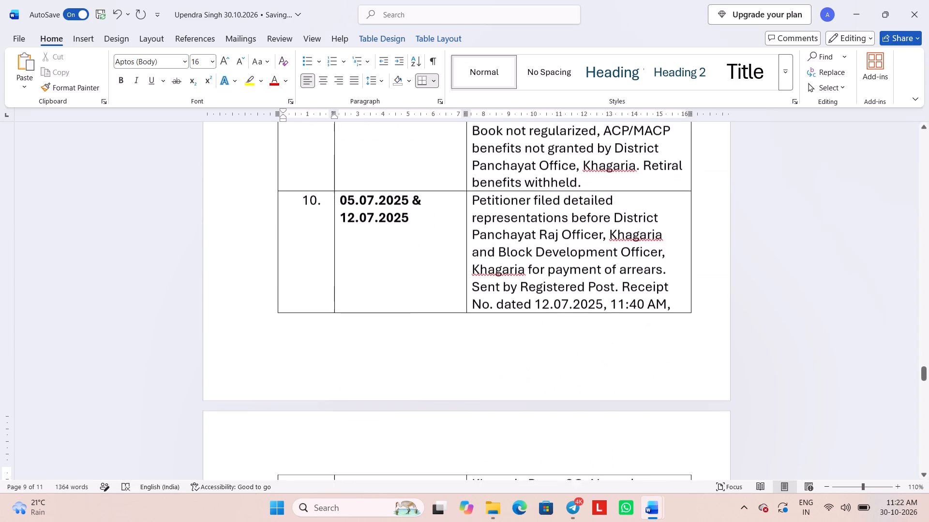
scroll(316, 393, up, 1)
scroll(316, 393, down, 1)
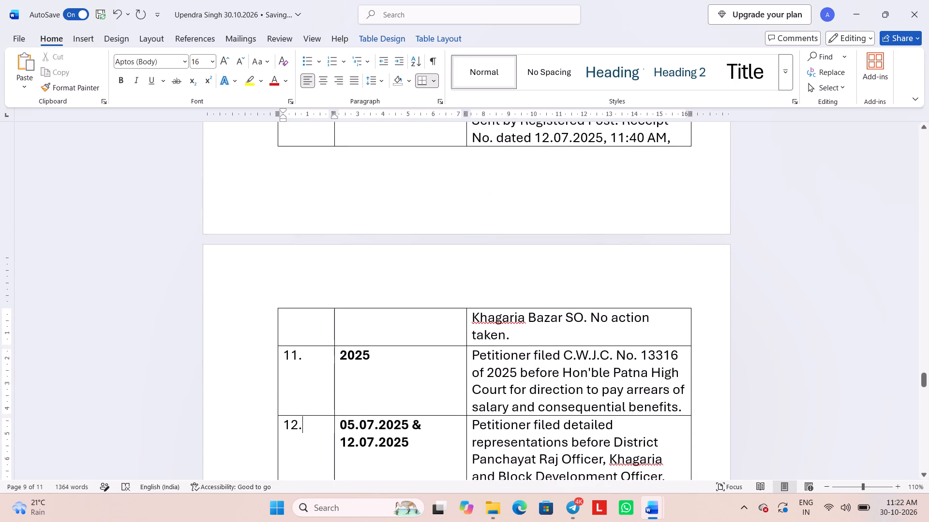
click(285, 355)
drag(283, 111, 290, 111)
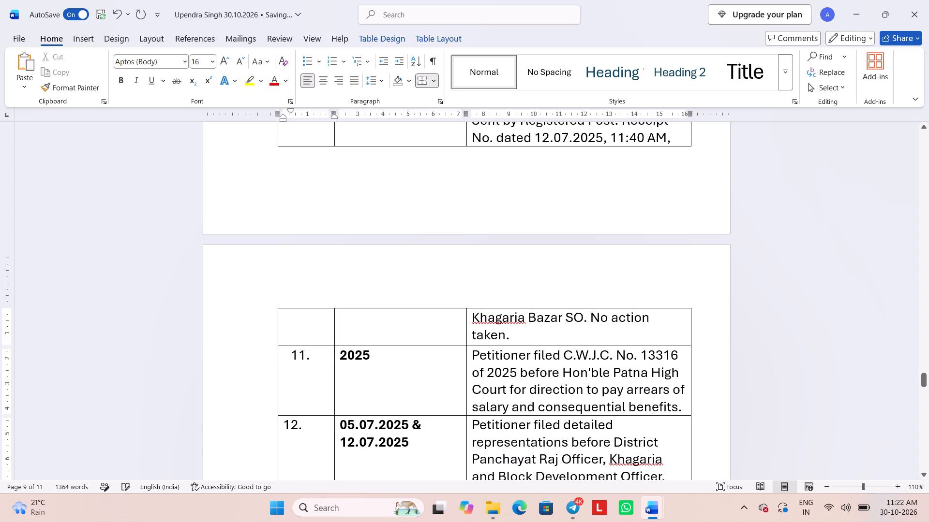
click(283, 421)
drag(282, 109, 289, 110)
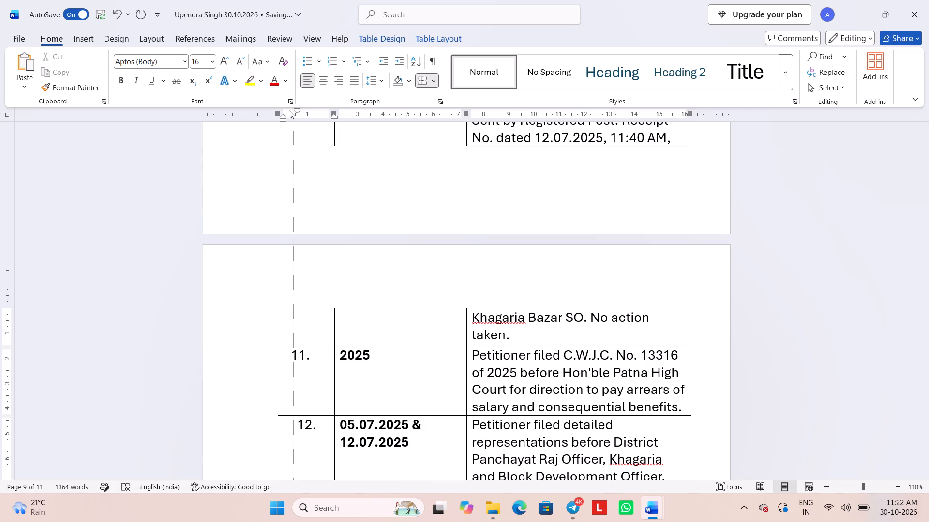
drag(289, 110, 290, 110)
Clear both copied dates, 05.07.2025 & 12.07.2025, from row 12's date cell.
scroll(382, 397, down, 1)
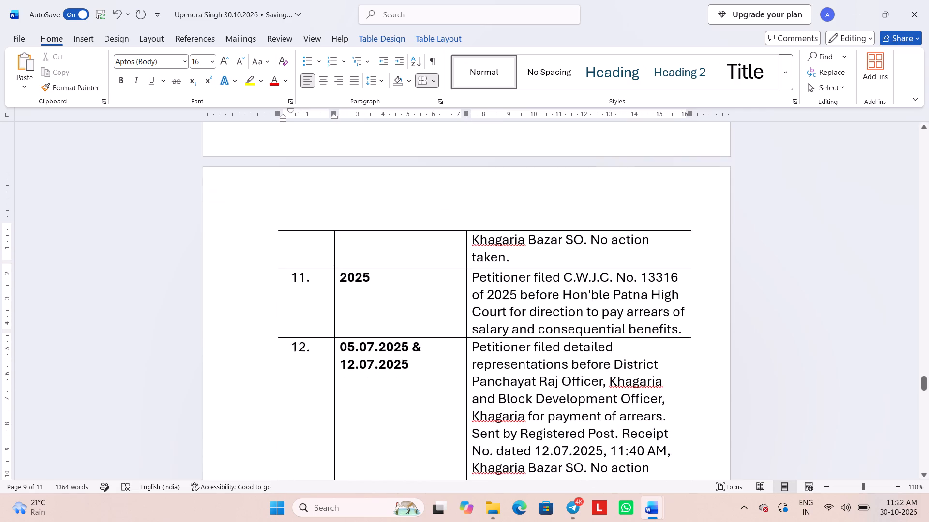
drag(451, 374, 355, 351)
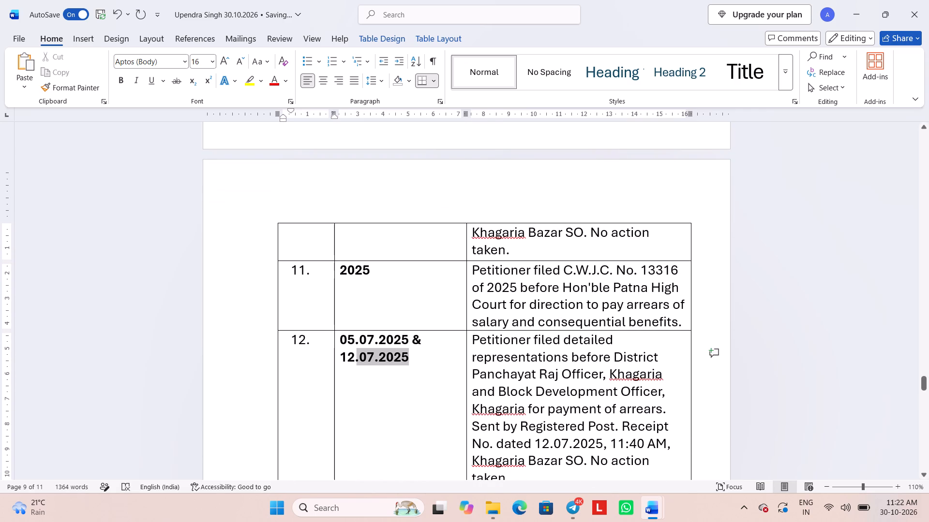
drag(355, 351, 346, 346)
key(BackSpace)
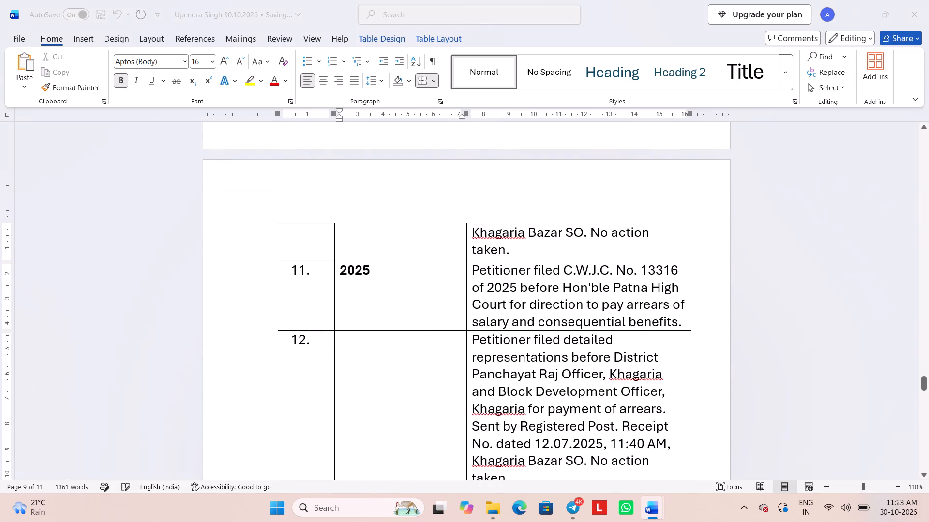
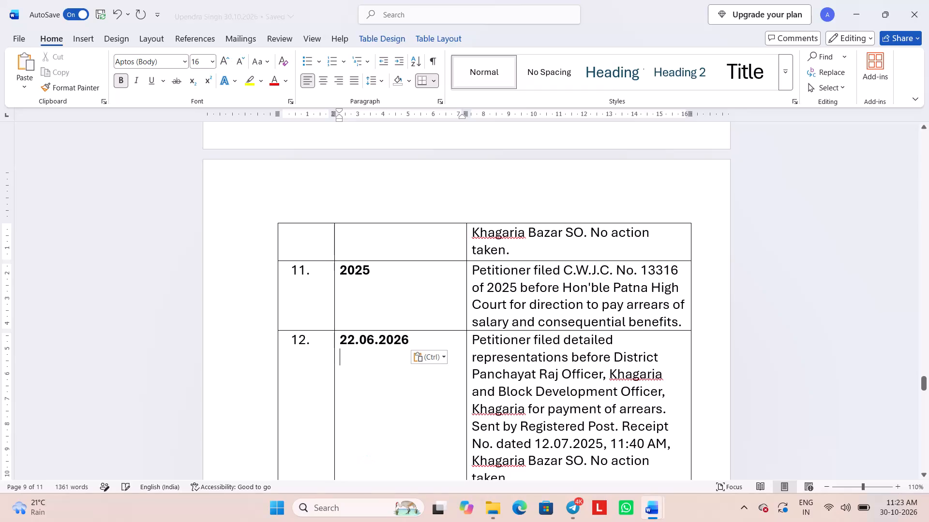
Clear the copied event text about the representations to the District Panchayat Raj Officer from row 12's event cell.
click(490, 356)
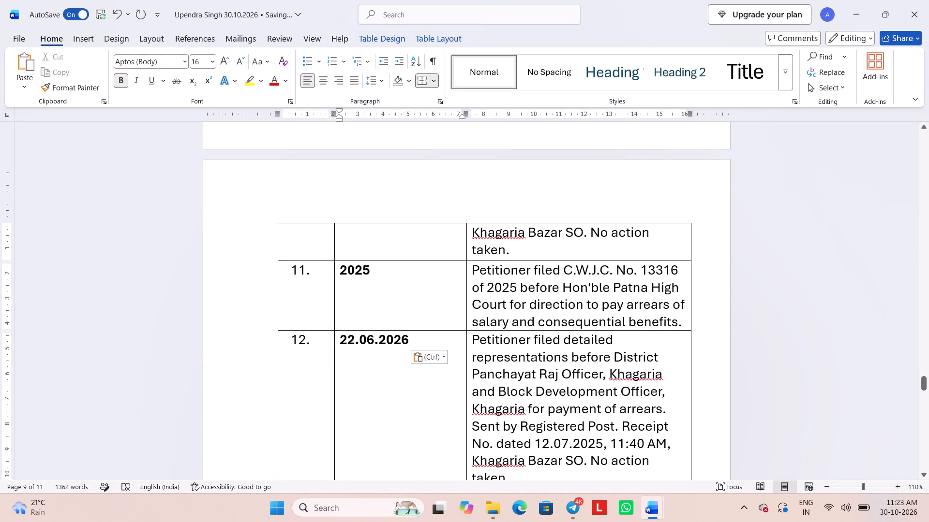
drag(474, 337, 555, 294)
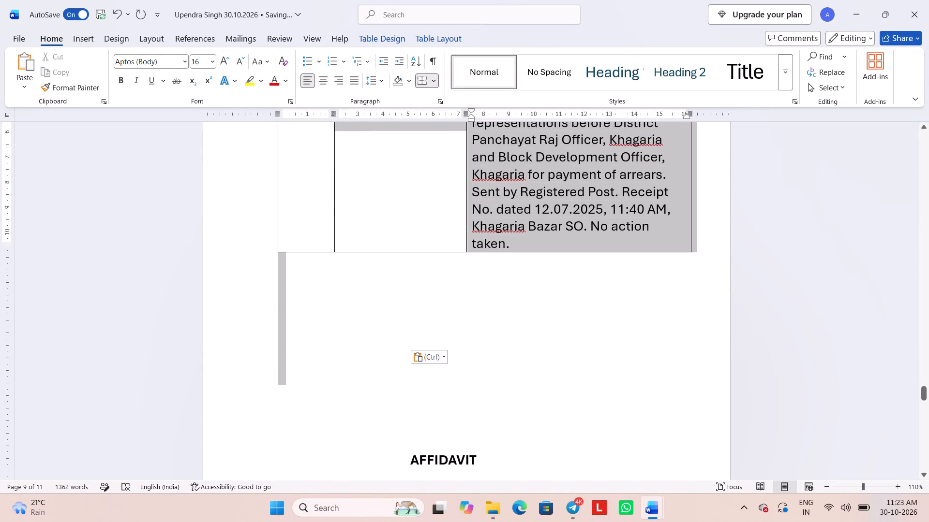
drag(555, 294, 522, 238)
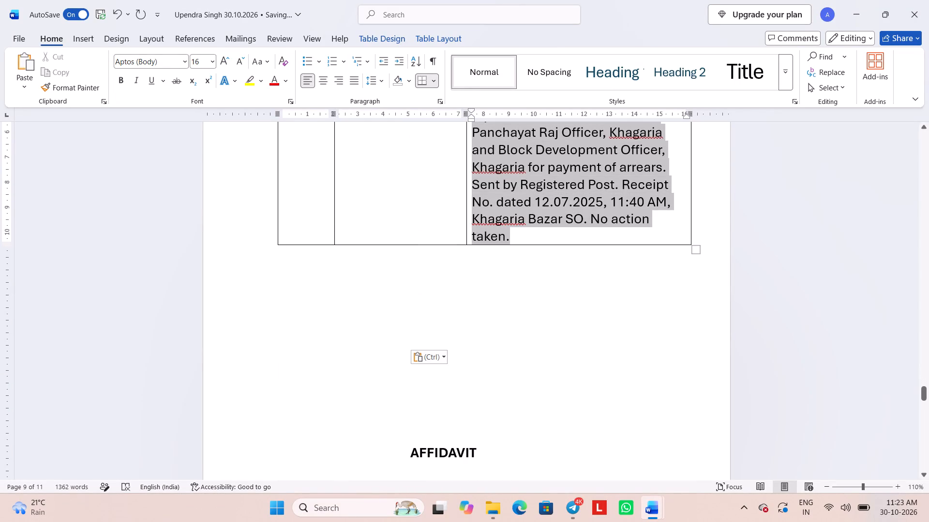
key(BackSpace)
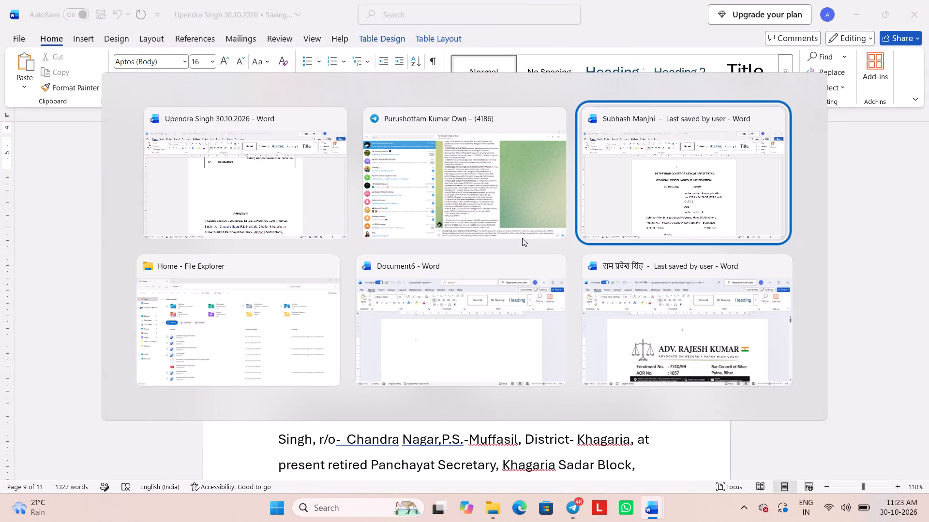
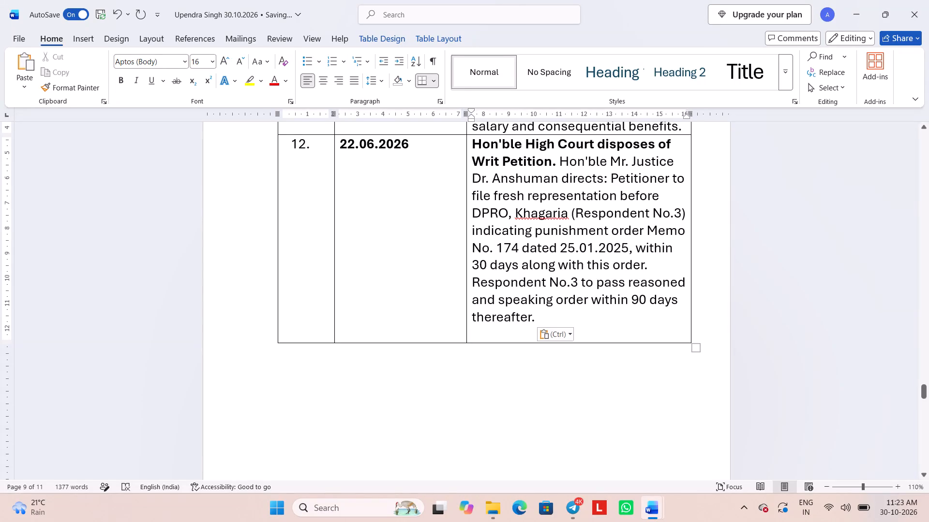
Remove the empty trailing line after the High Court disposal text in row 12's event cell.
key(BackSpace)
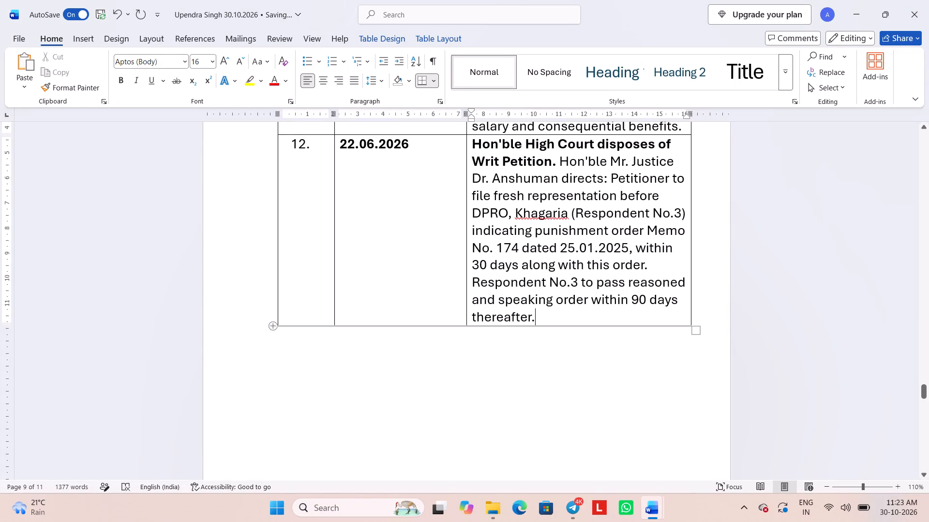
Add a new row below row 12 at the end of the table and number it "13.".
click(271, 327)
click(296, 349)
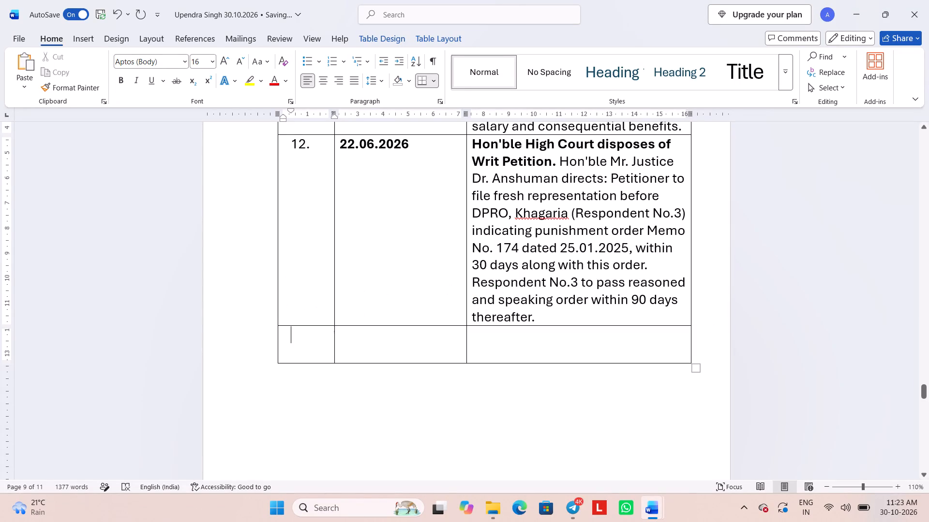
text(13.)
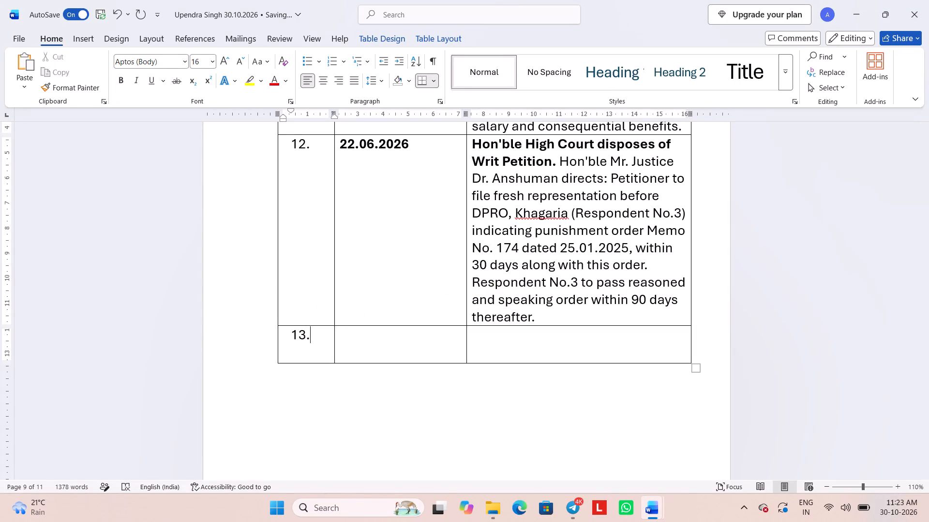
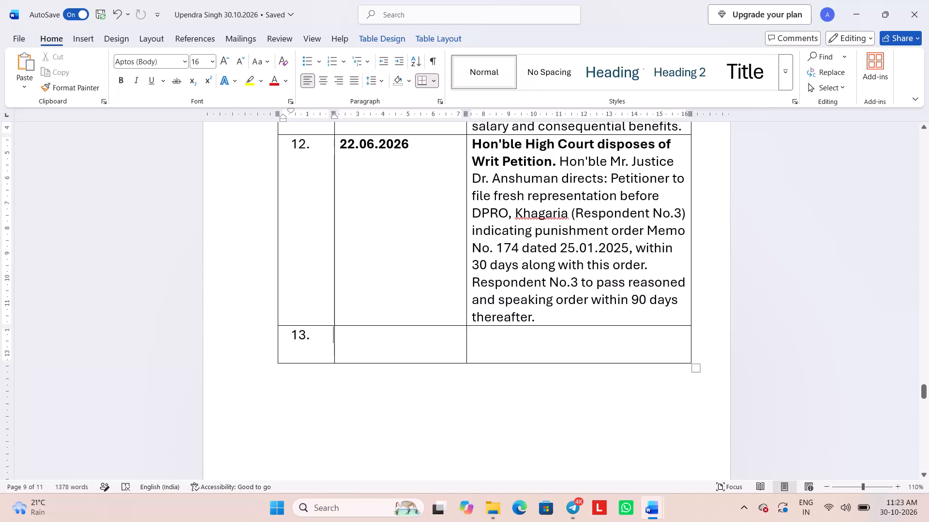
Paste the copied date 01.07.2026 into row 13's date cell, trim its trailing end, and move on to the event cell.
key(ctrl+v)
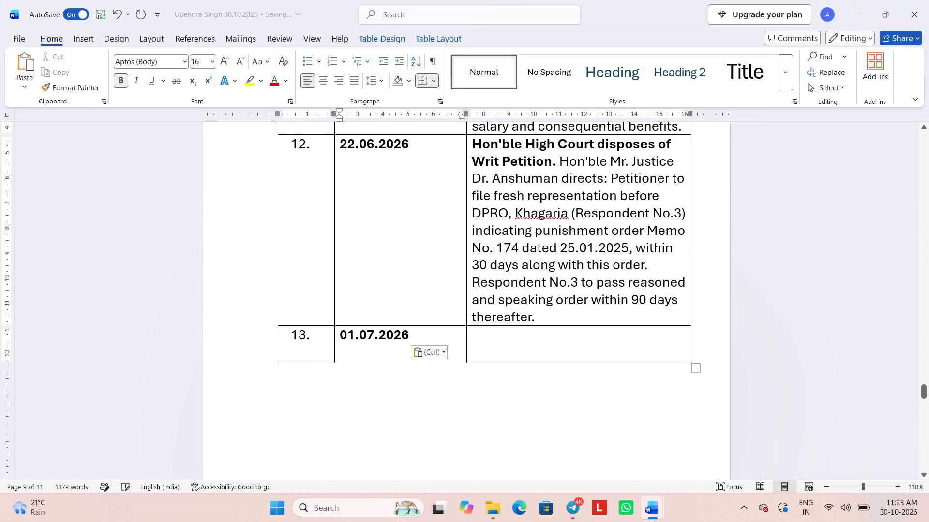
key(BackSpace)
key(Right)
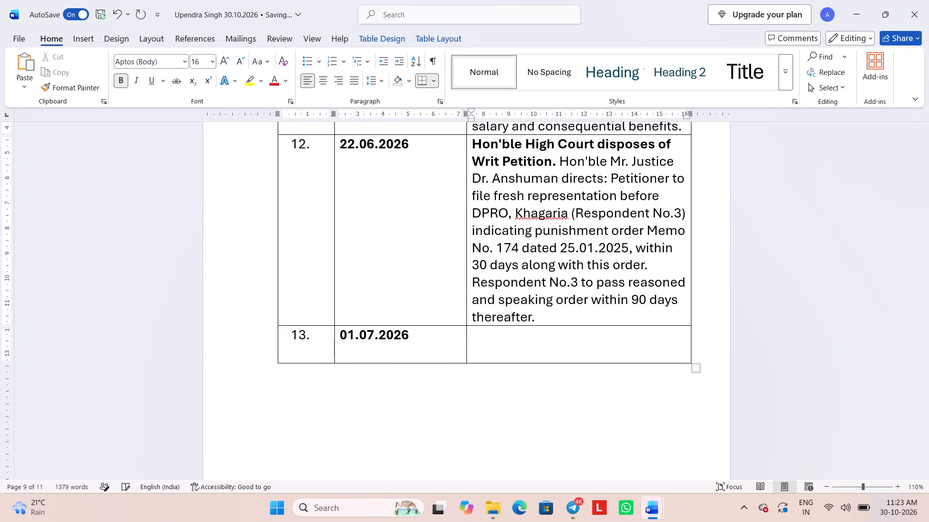
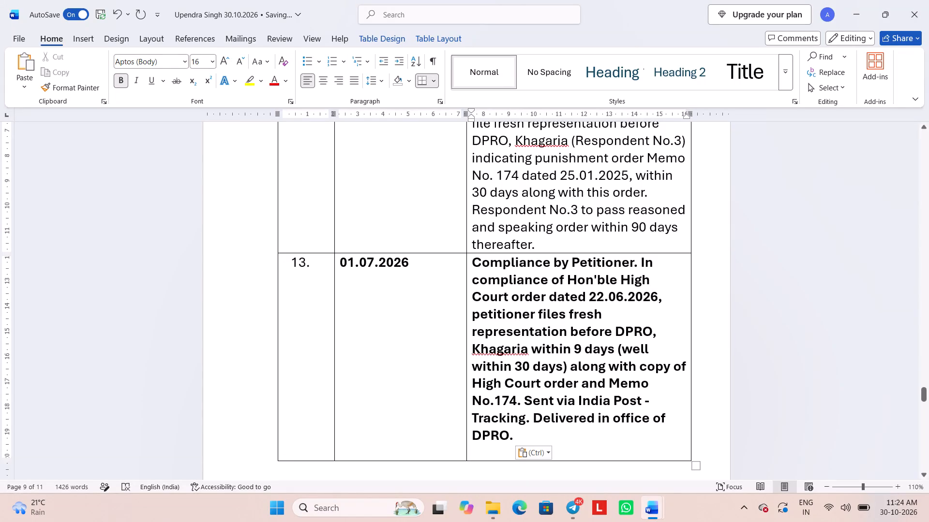
Select the pasted compliance text in row 13's event cell, working back from its closing word DPRO.
drag(556, 434, 487, 303)
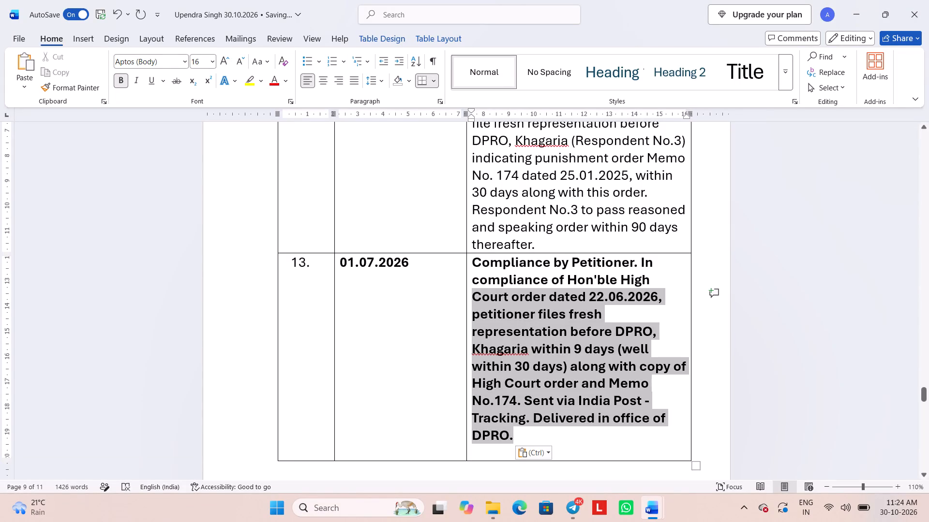
click(497, 284)
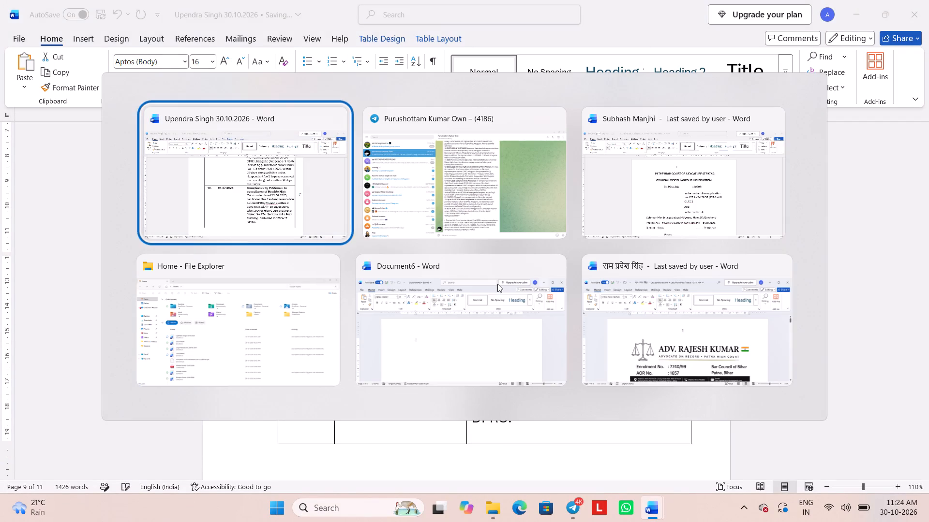
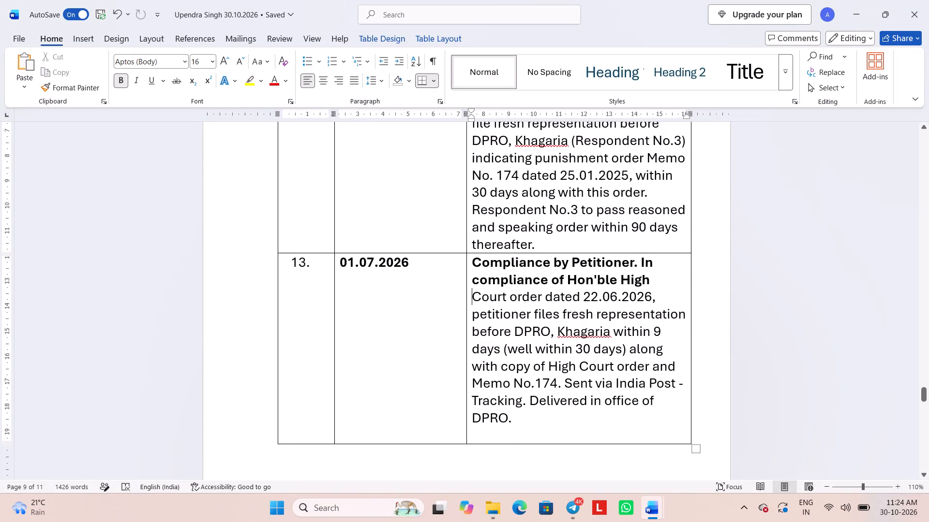
Remove the bold formatting from "In compliance of Hon'ble High" in row 13's event cell.
click(658, 278)
drag(658, 278, 648, 263)
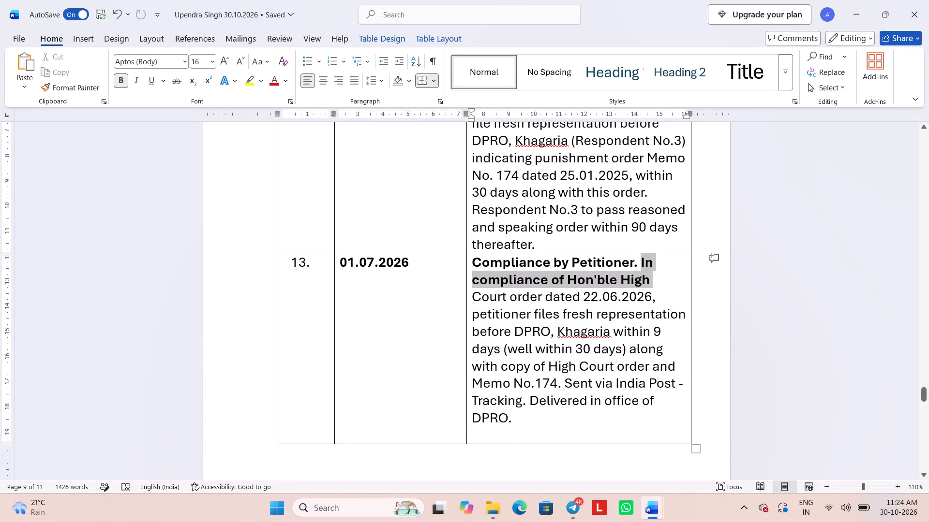
click(654, 243)
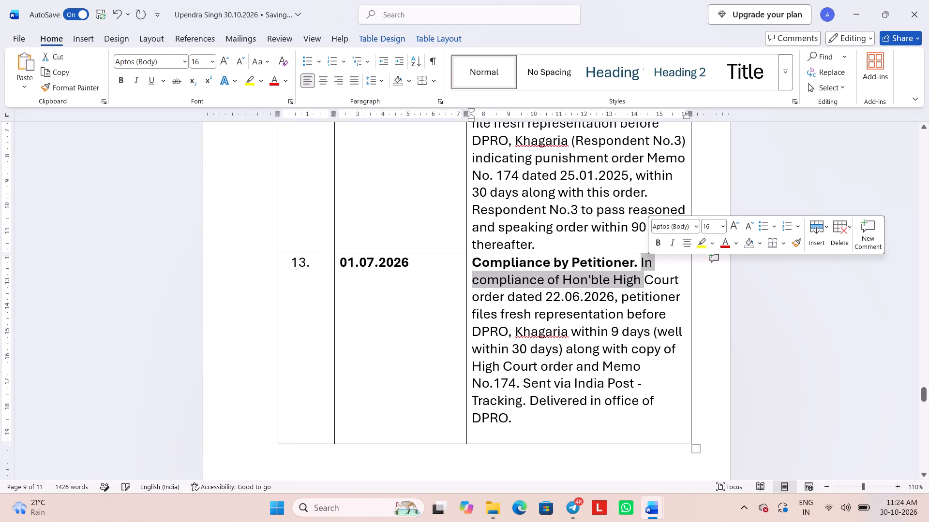
Delete the empty trailing line after "DPRO." in row 13's event cell.
click(638, 420)
key(Delete)
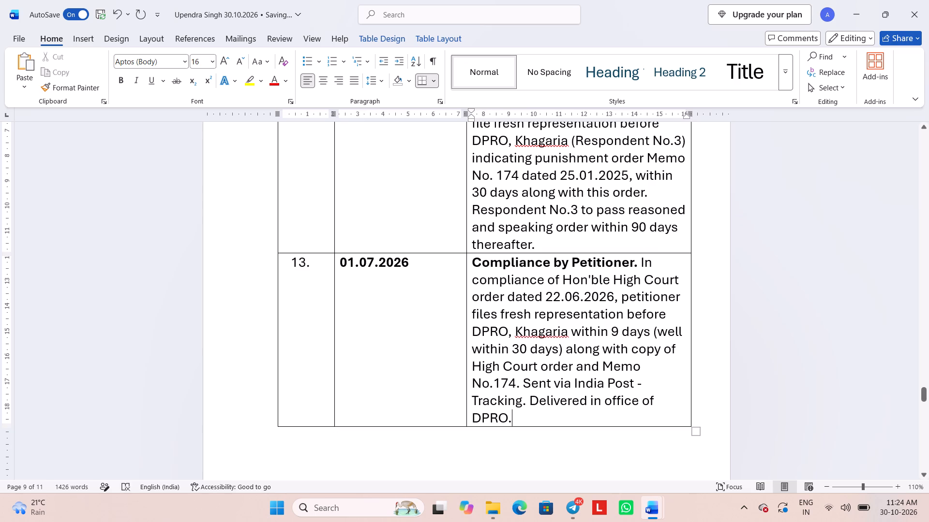
Insert a new table row below row 13 and number it "14." in the first column.
click(270, 425)
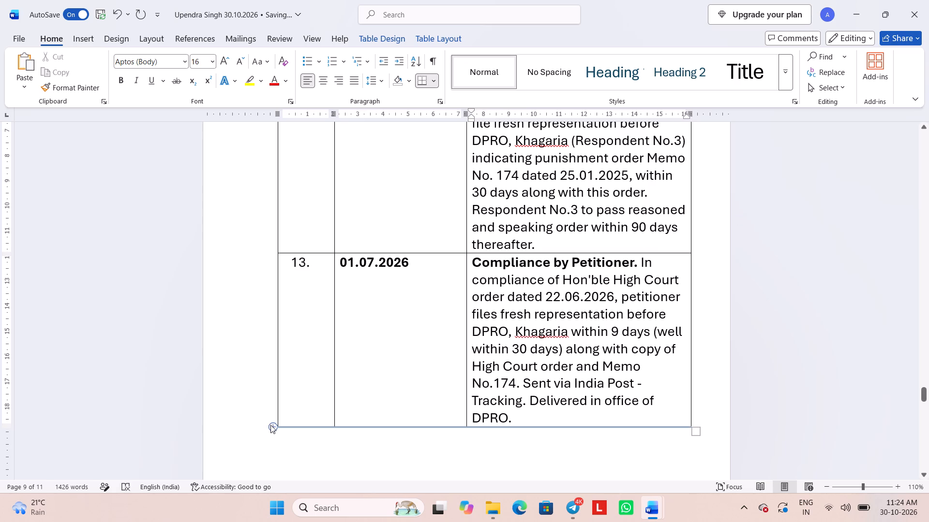
scroll(270, 425, down, 1)
click(301, 324)
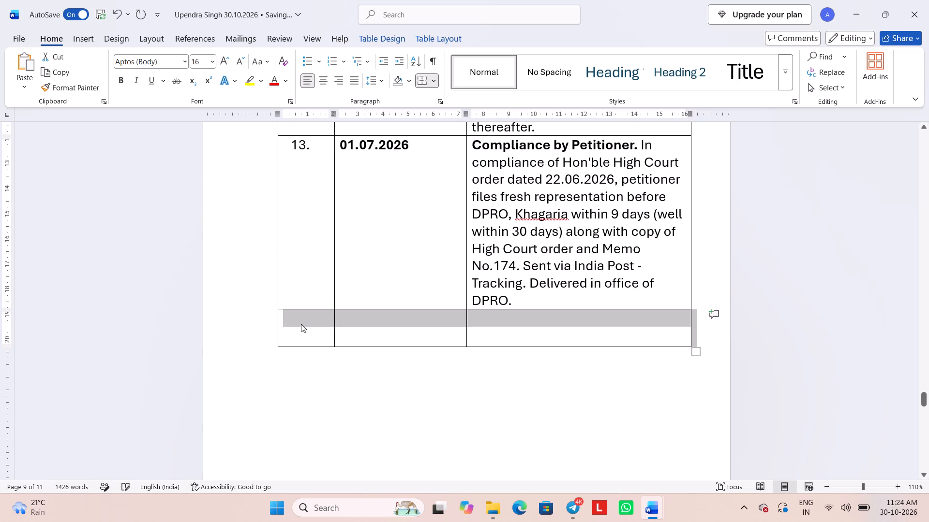
text(14)
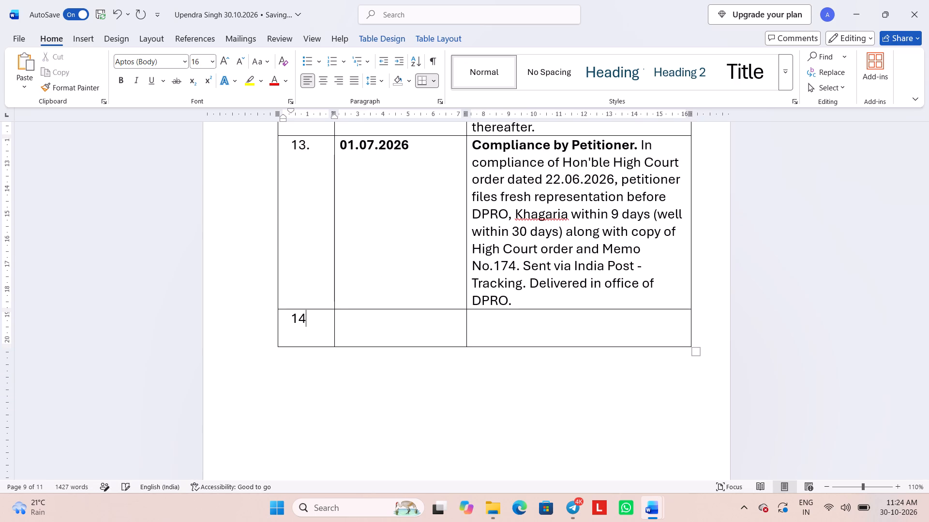
text(.)
key(space)
key(BackSpace)
Place the cursor in row 14's empty date cell.
click(389, 333)
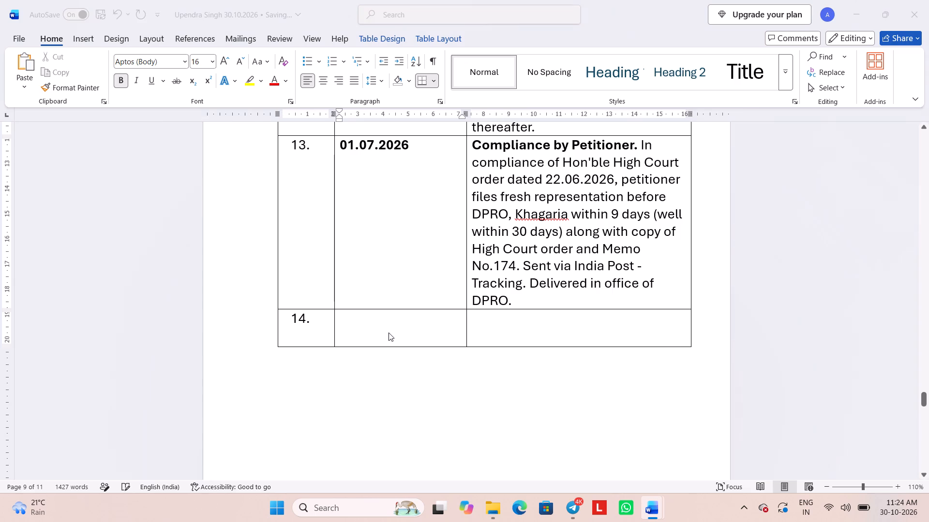
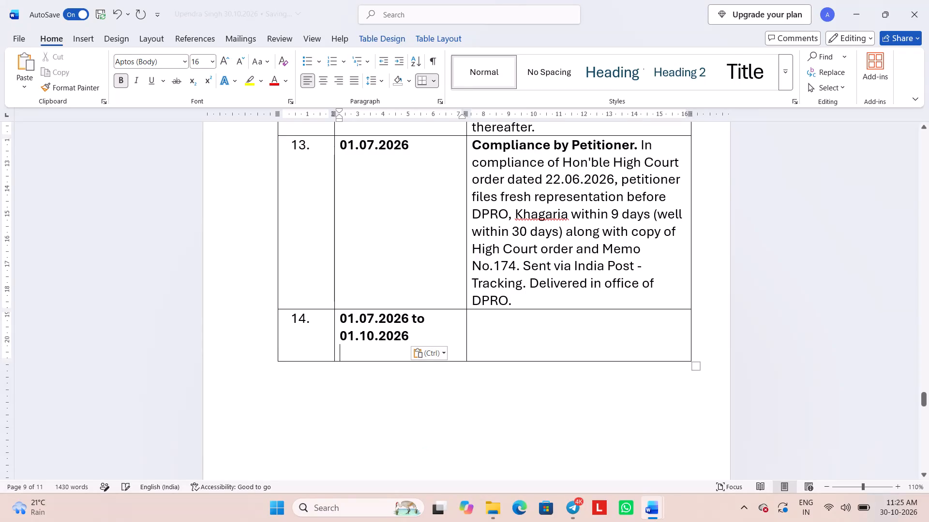
Delete the empty trailing line after "01.07.2026 to 01.10.2026" in row 14's date cell and move to the row's empty event cell.
key(BackSpace)
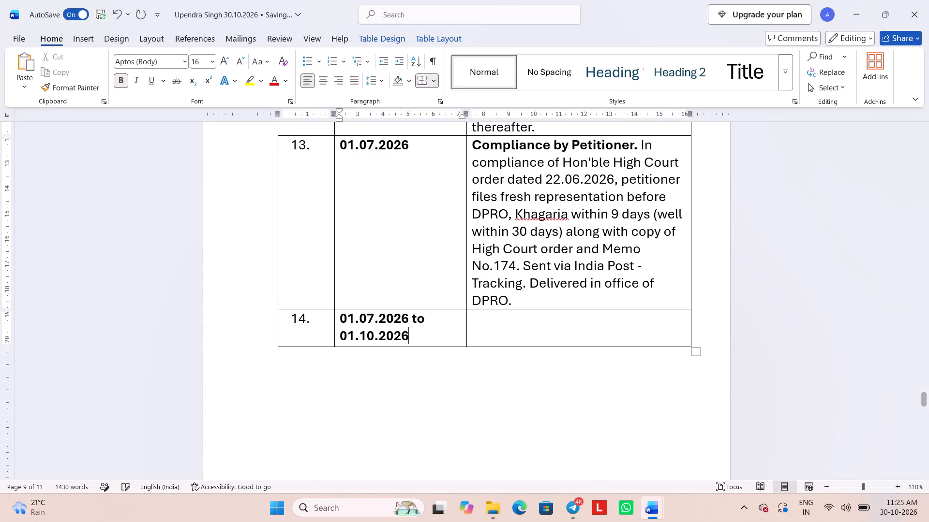
key(Right)
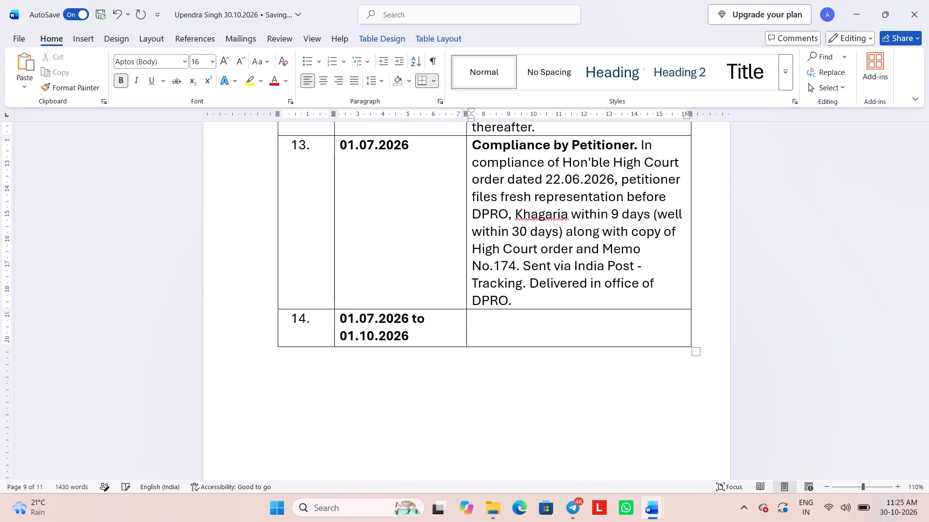
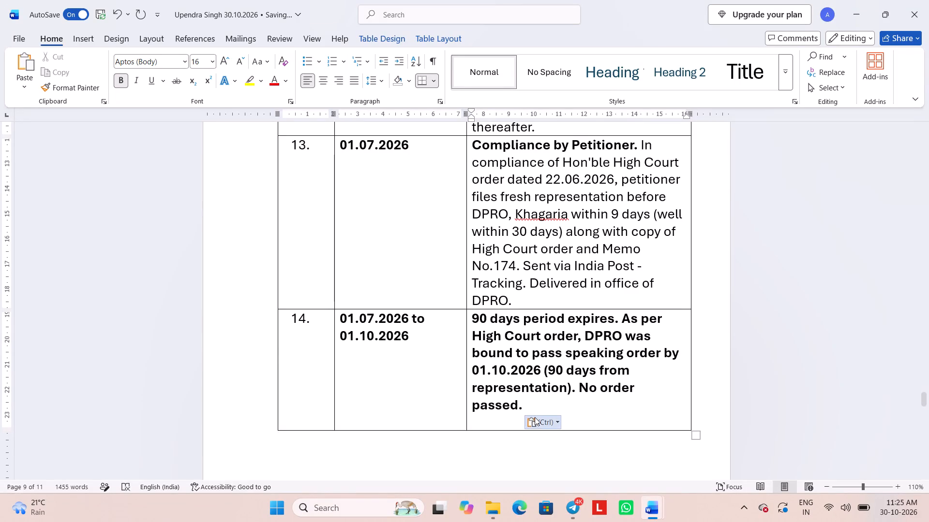
Remove bold from row 14's event text after "90 days period expires." and delete the empty trailing line in that cell.
drag(570, 407, 628, 324)
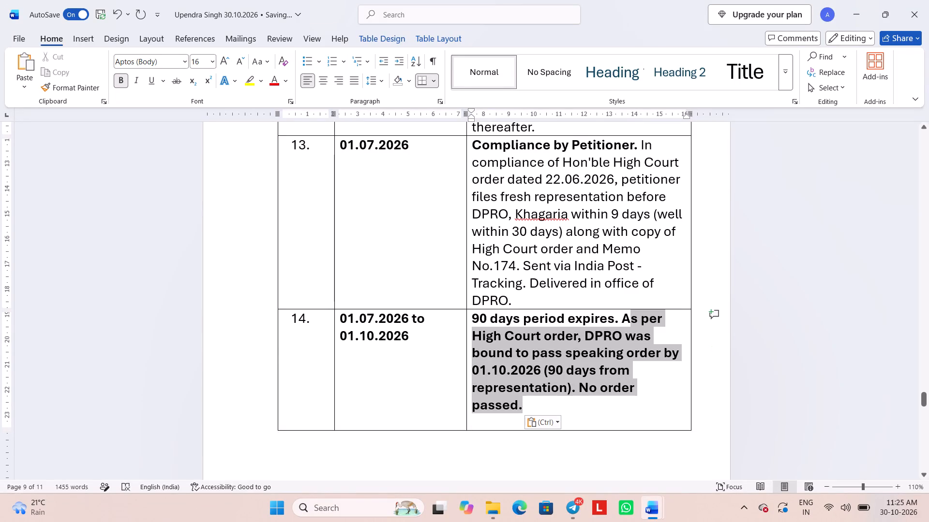
drag(628, 324, 624, 319)
click(632, 302)
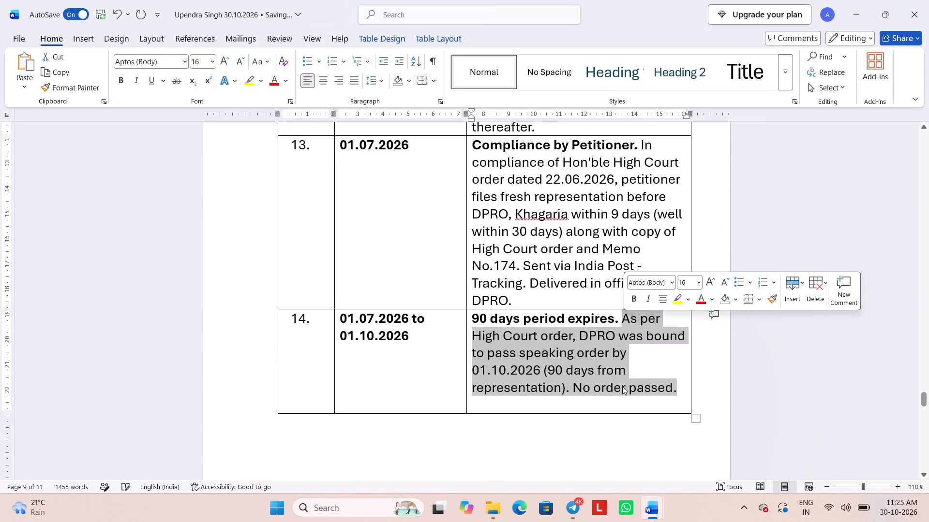
click(676, 378)
key(Delete)
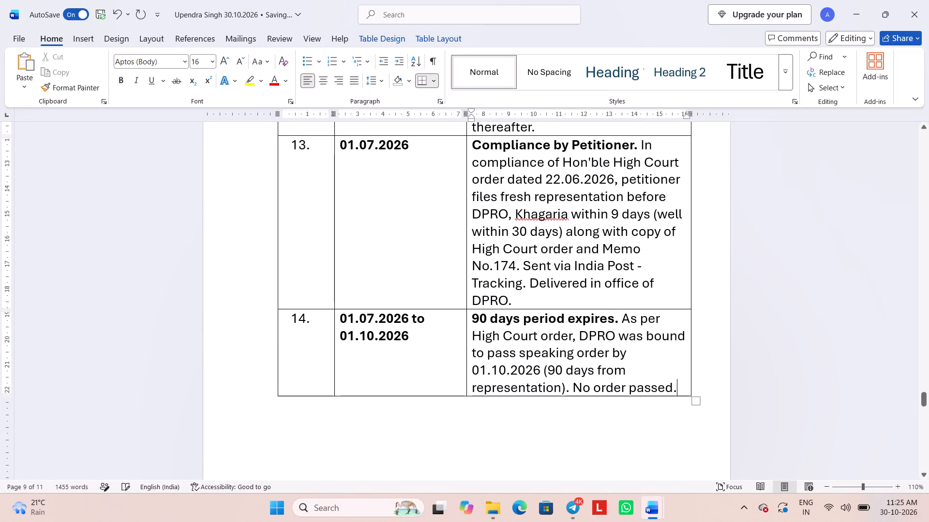
Add a new table row below row 14, number it "15." and move to its empty date cell.
click(272, 396)
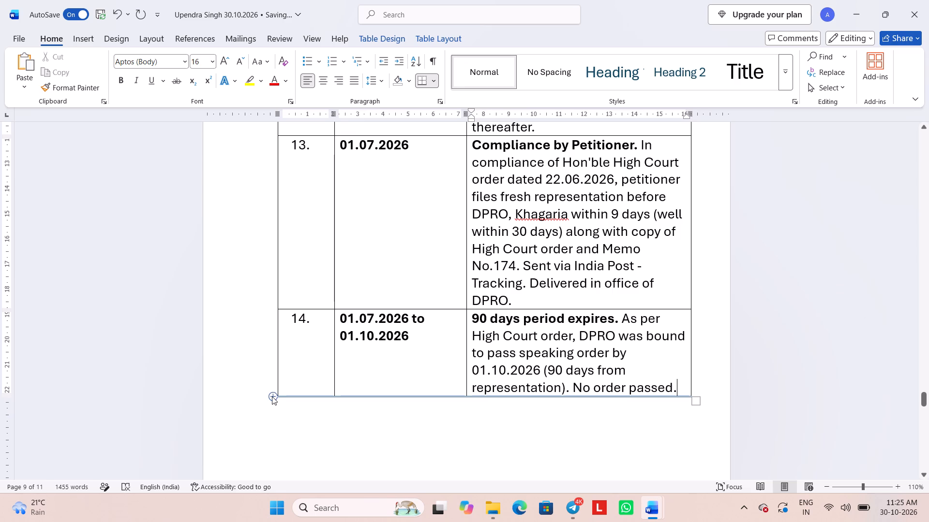
click(298, 430)
text(15.)
click(390, 414)
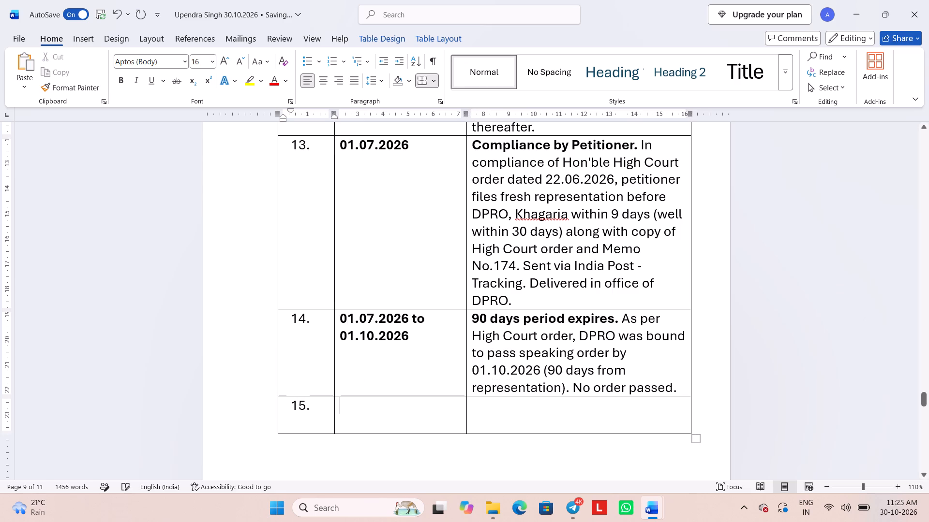
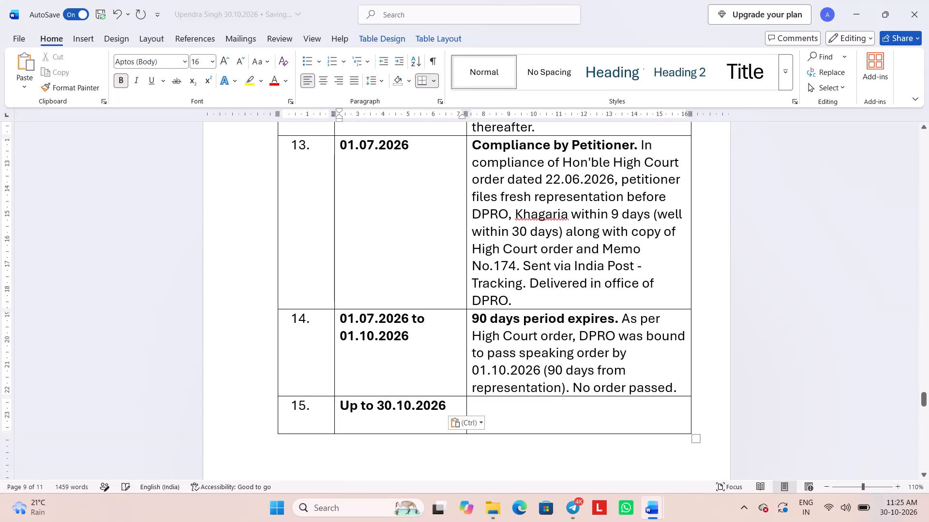
Delete the empty trailing line after "Up to 30.10.2026" in row 15's date cell.
key(BackSpace)
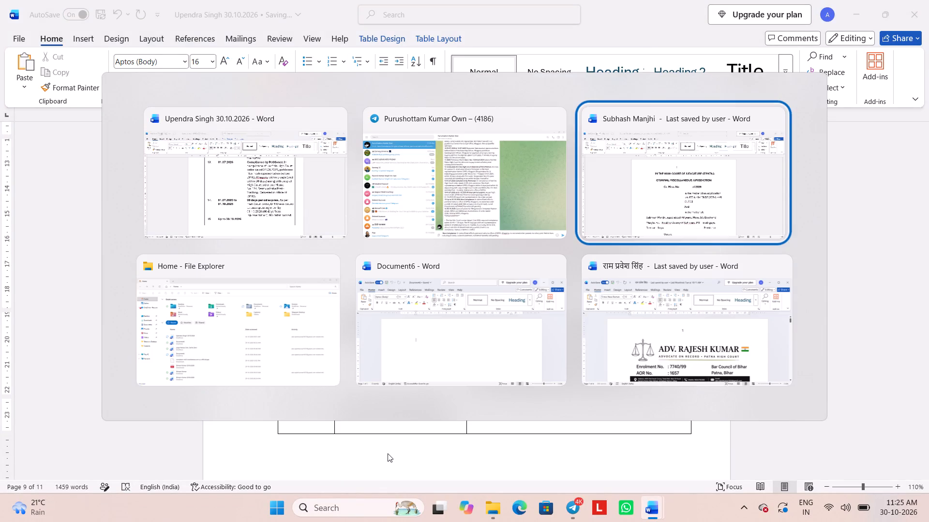
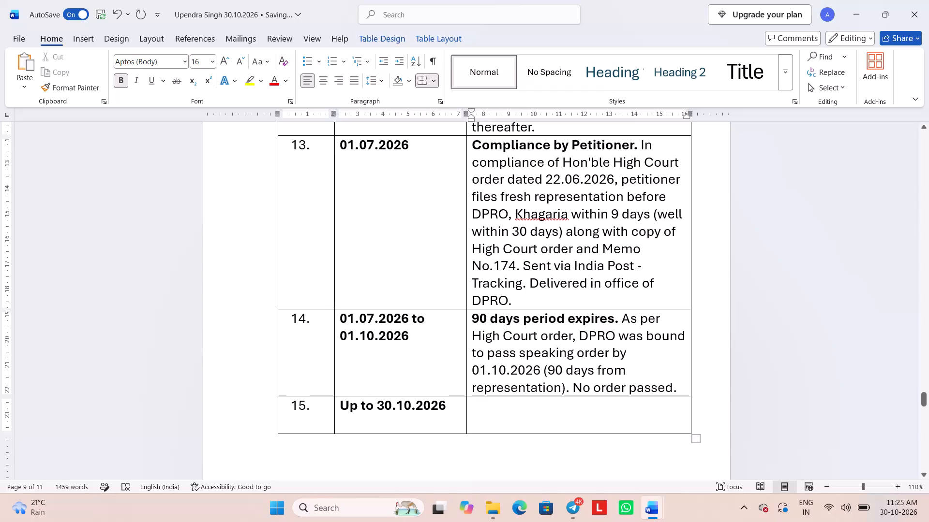
Paste the Non-Compliance event text into row 15's event cell and remove bold from everything after the heading "Non-Compliance.".
key(ctrl+v)
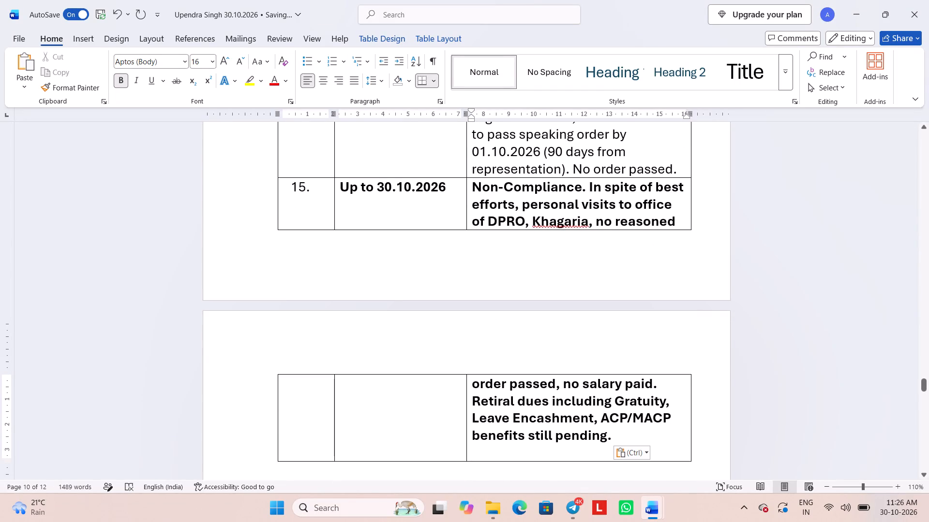
drag(652, 431, 591, 193)
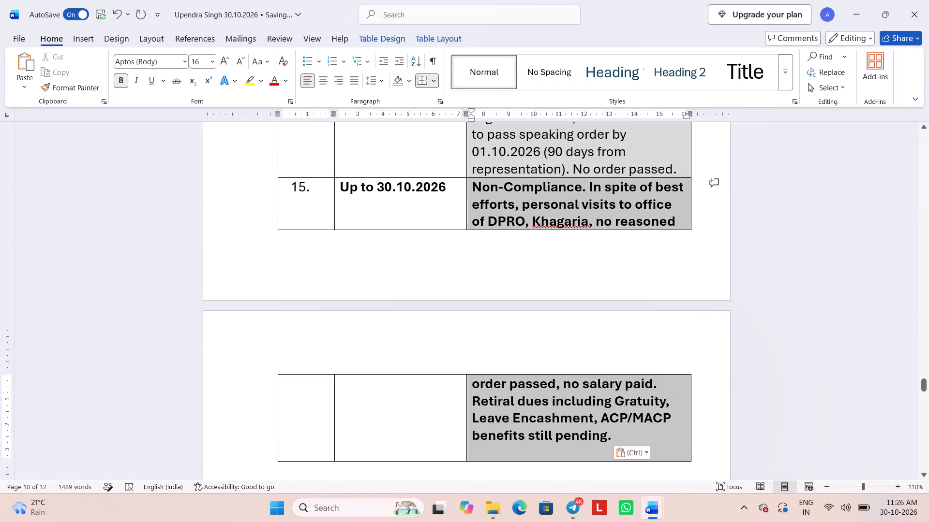
drag(591, 193, 671, 310)
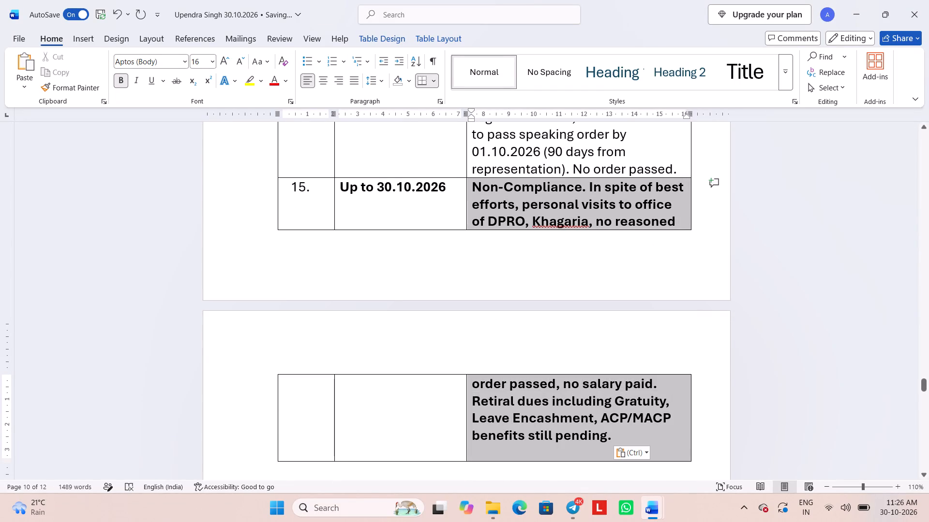
drag(671, 310, 591, 194)
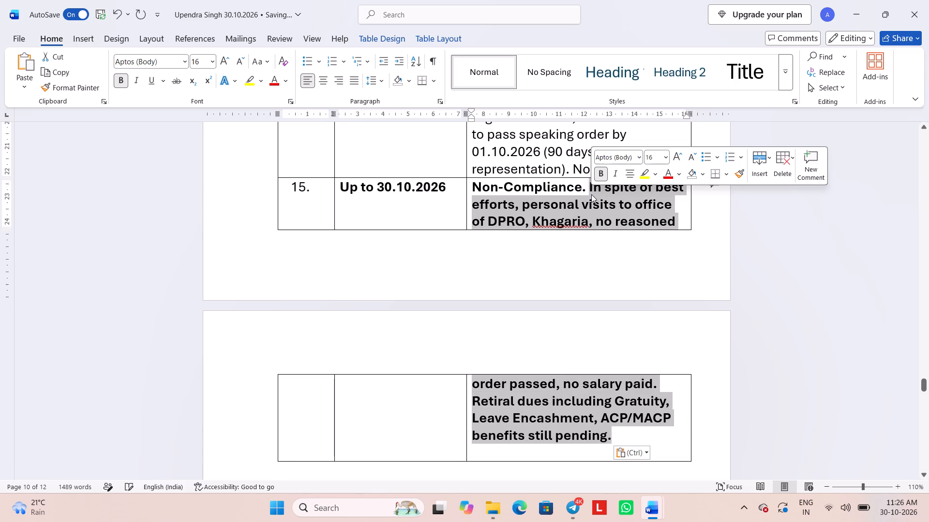
click(602, 170)
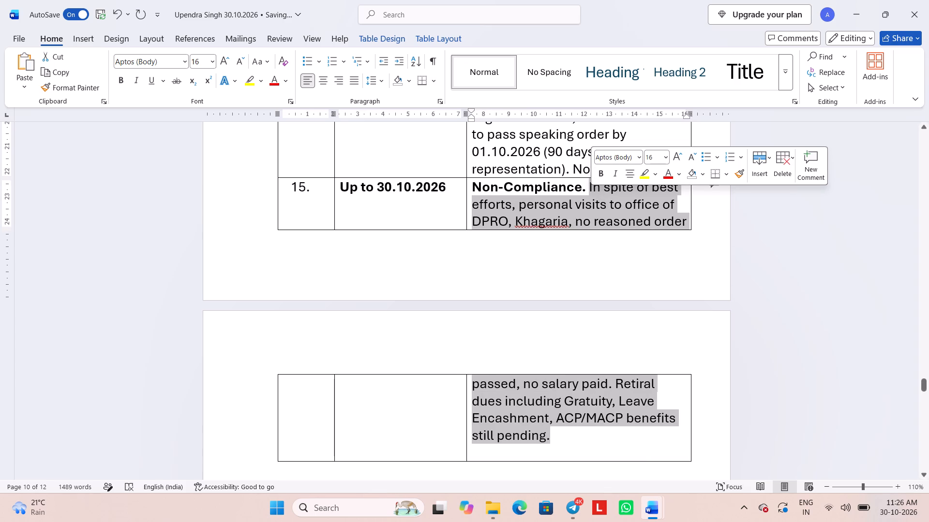
Delete the empty trailing line after "still pending." in row 15's event cell.
click(571, 449)
key(BackSpace)
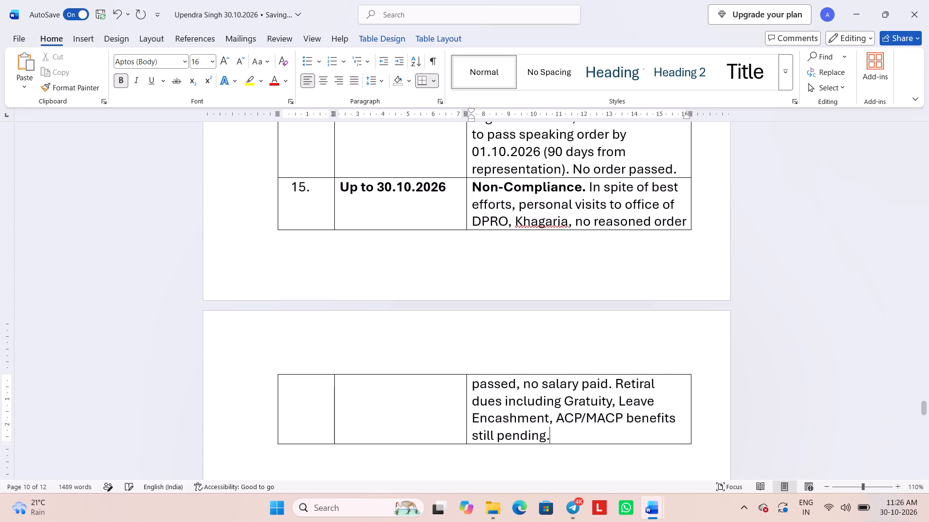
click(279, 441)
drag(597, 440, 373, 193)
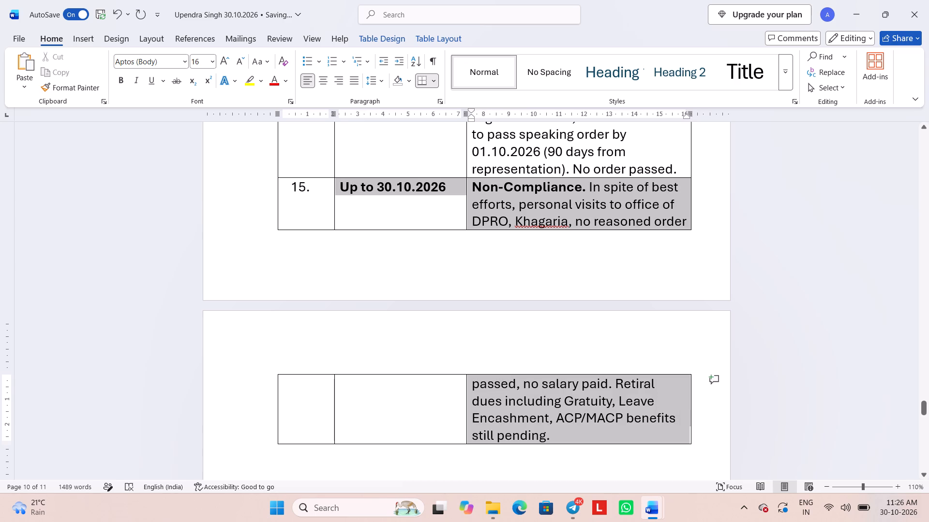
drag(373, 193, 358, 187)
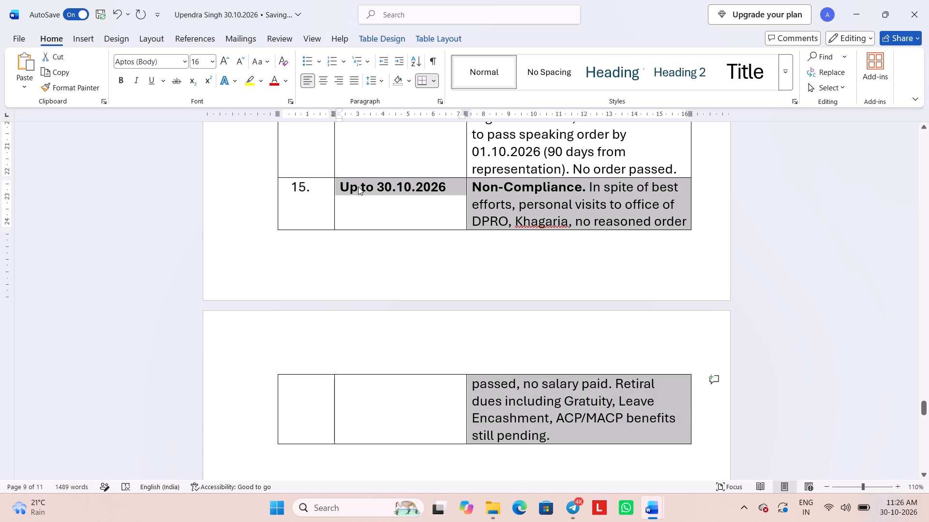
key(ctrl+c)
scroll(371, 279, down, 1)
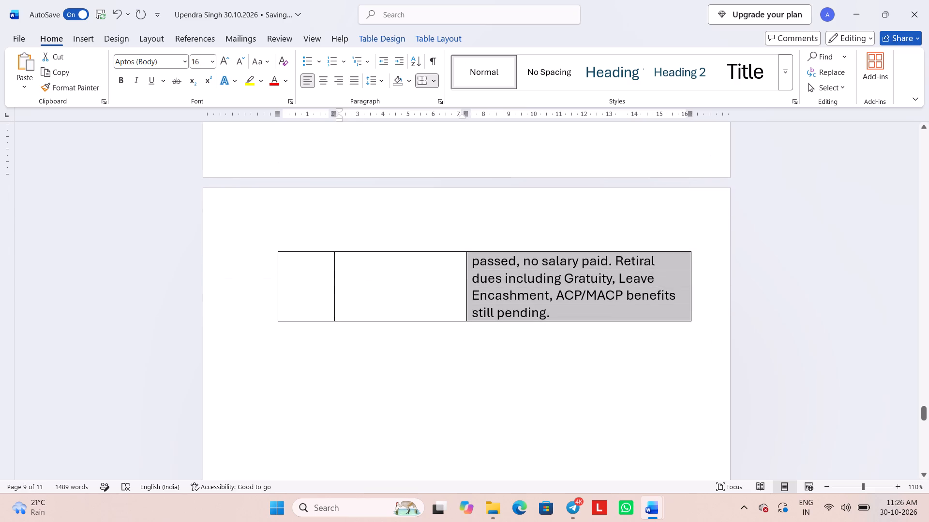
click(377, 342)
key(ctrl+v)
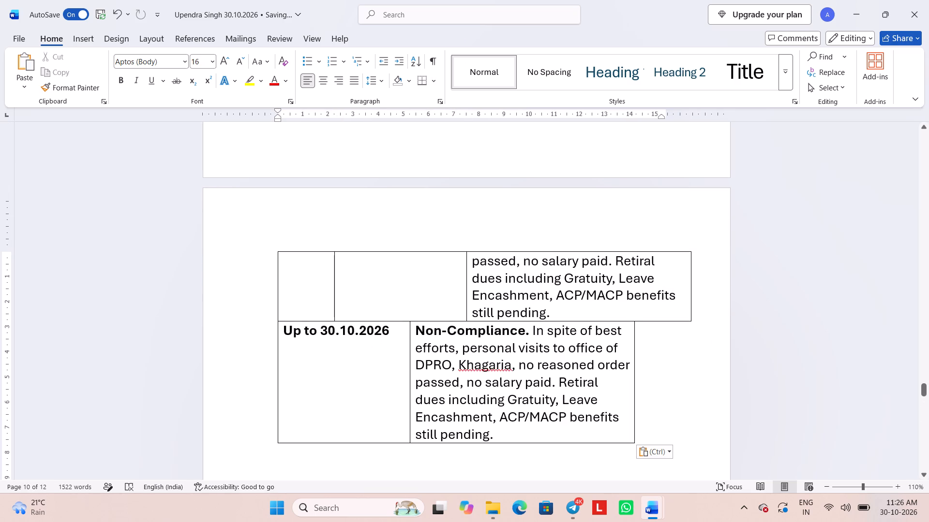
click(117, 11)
Duplicate the entire row 15, including its number cell, directly beneath the table and renumber the copy as 16.
scroll(420, 226, up, 1)
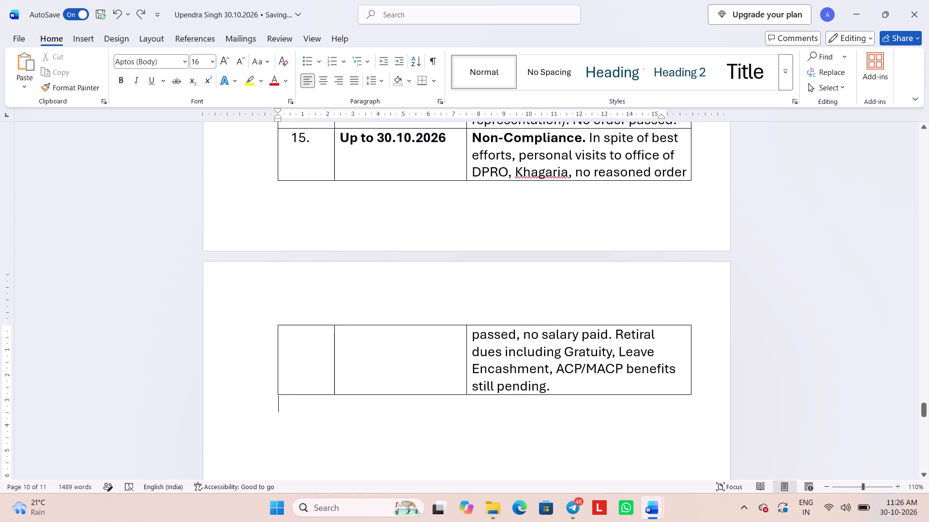
drag(704, 396, 251, 144)
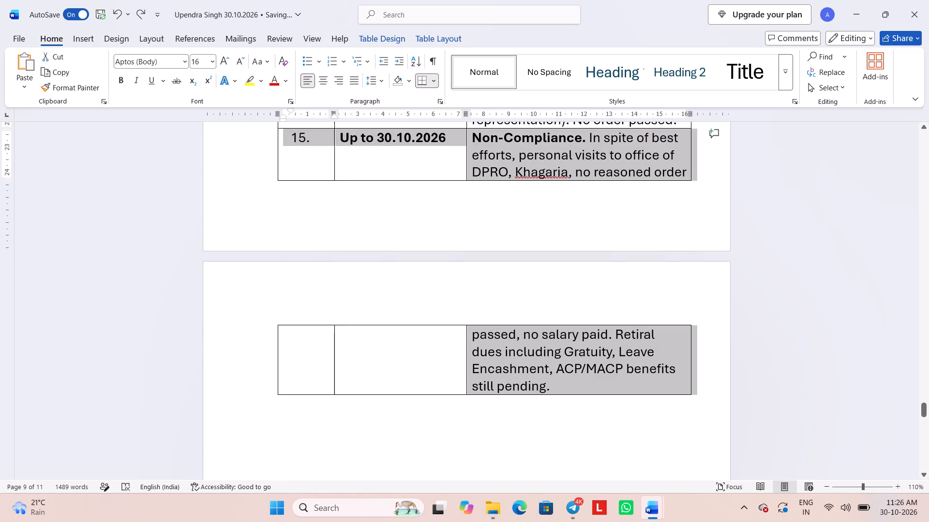
key(ctrl+c)
click(321, 434)
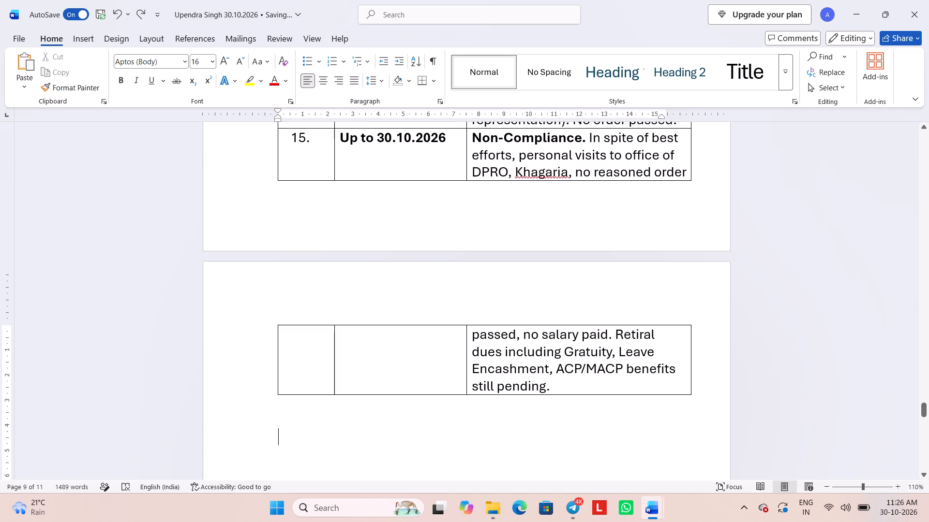
key(BackSpace)
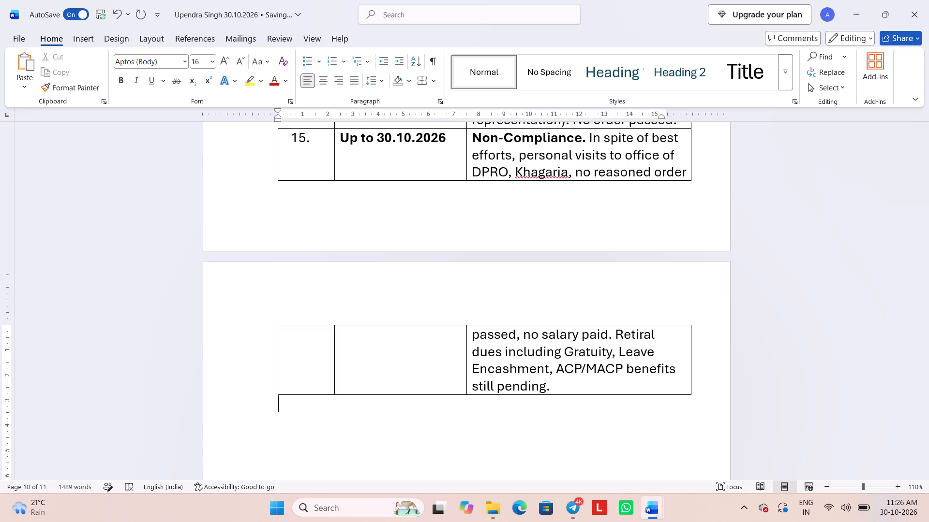
key(ctrl+v)
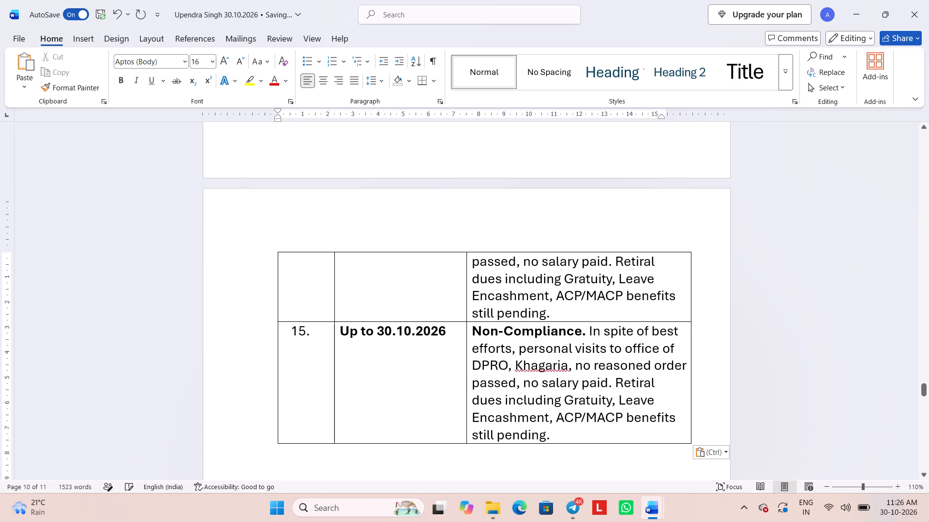
click(308, 330)
key(BackSpace)
key(6)
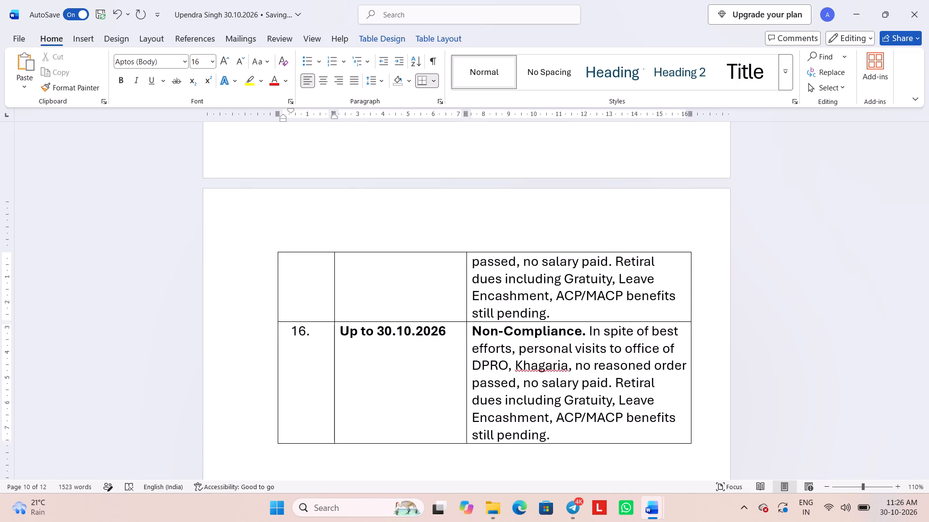
Clear the copied date text "Up to 30.10.2026" from row 16's date cell.
drag(342, 333, 349, 334)
drag(349, 334, 449, 333)
key(BackSpace)
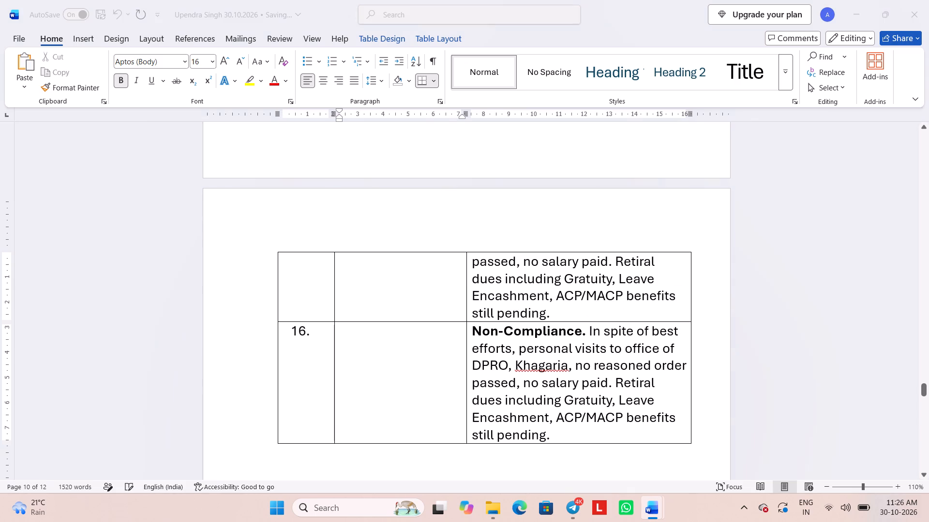
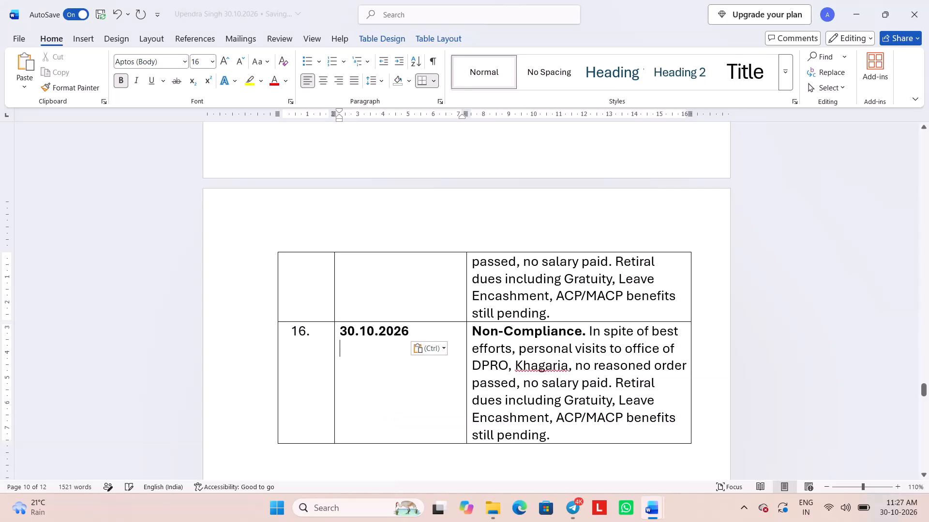
Delete the empty trailing line below 30.10.2026 in row 16's date cell.
key(BackSpace)
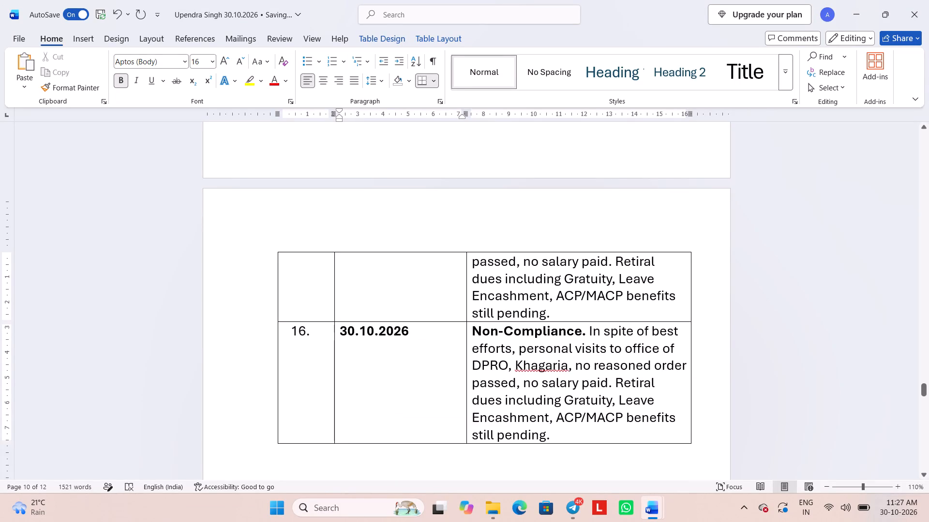
Clear the entire copied Non-Compliance text from row 16's event cell, including its bold heading.
drag(554, 439, 489, 334)
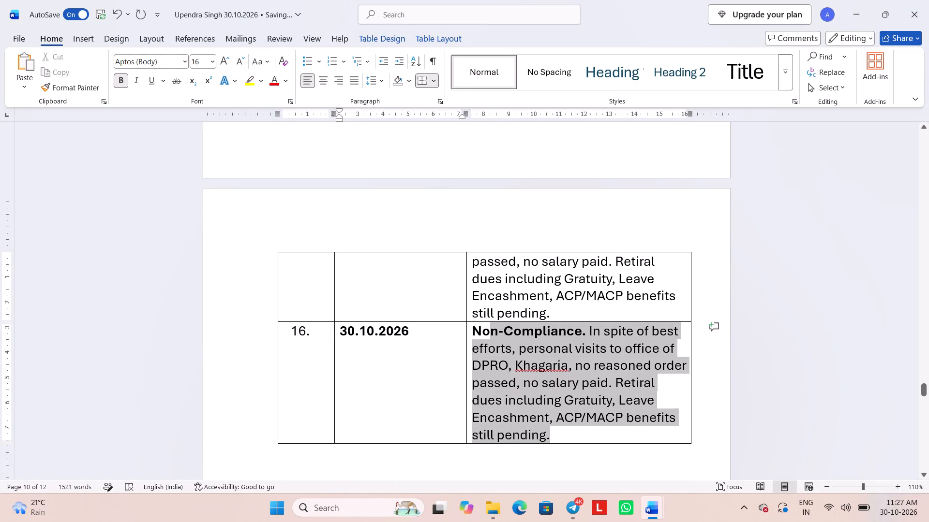
drag(489, 334, 475, 333)
key(BackSpace)
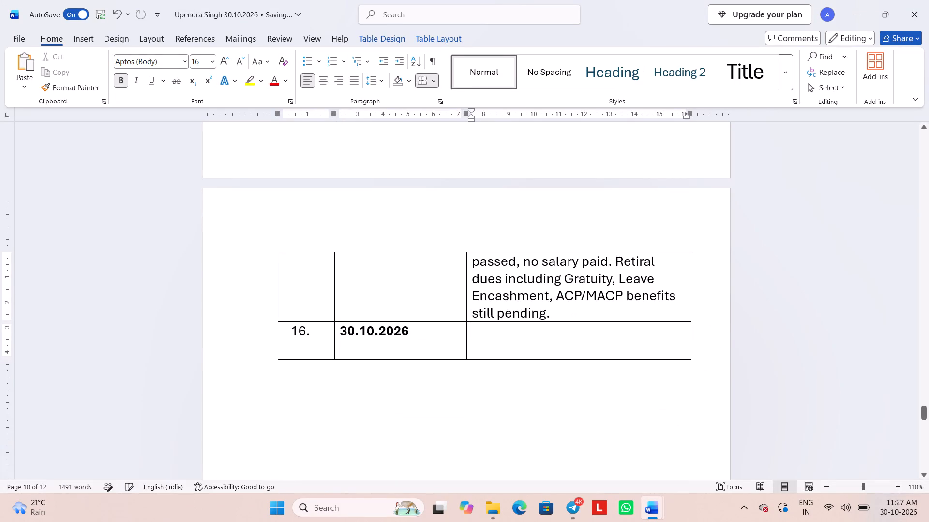
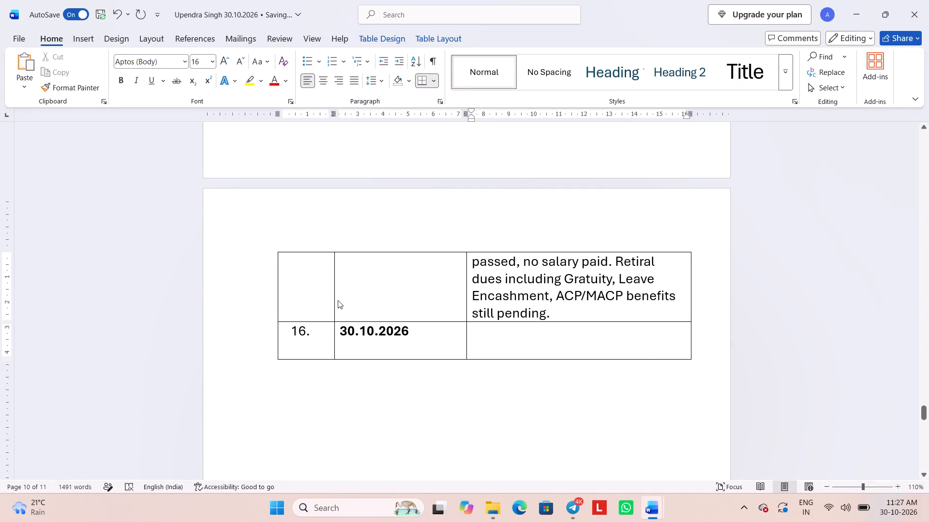
Paste into row 16's event cell the copied text about the cause of action for filing the present Contempt Petition.
key(ctrl+v)
Delete the blank lines between the end of the dates table and the AFFIDAVIT heading.
scroll(466, 396, down, 1)
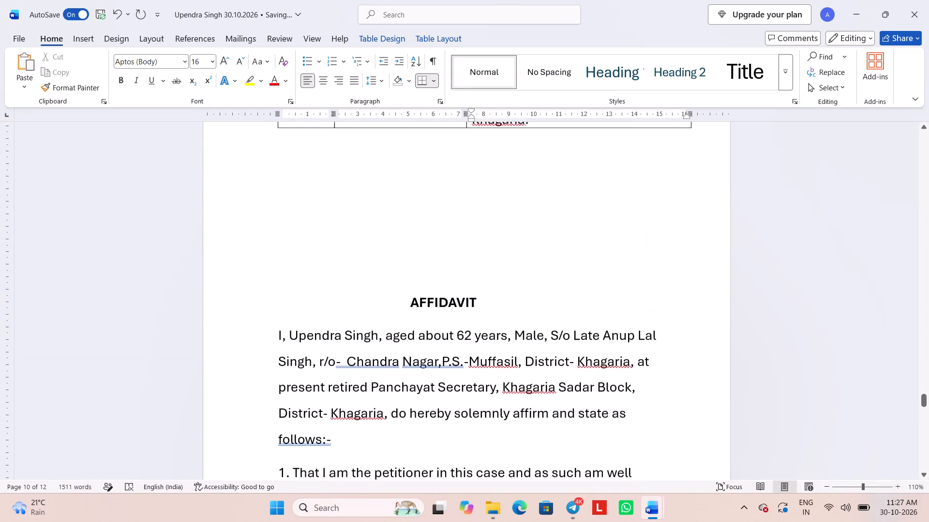
scroll(466, 396, down, 1)
click(411, 397)
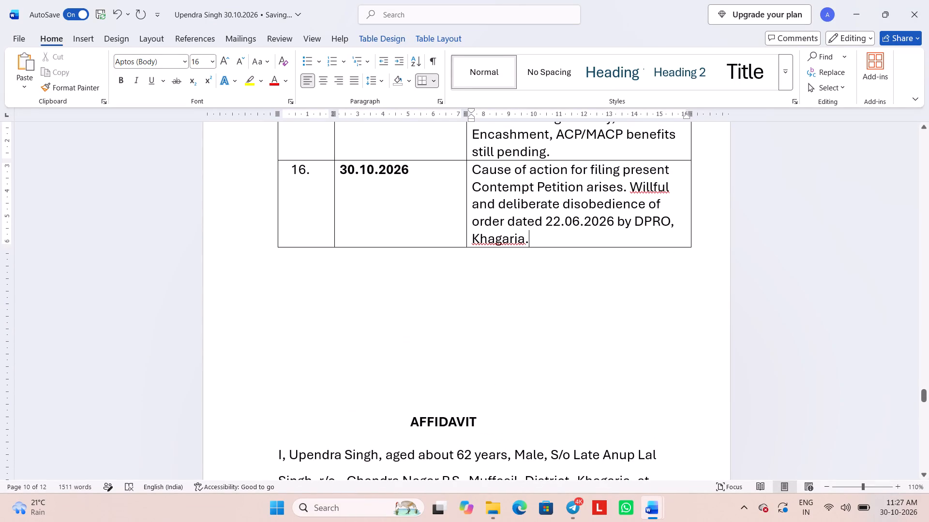
key(BackSpace)
key(BackSpace)
key(BackSpace)
key(BackSpace)
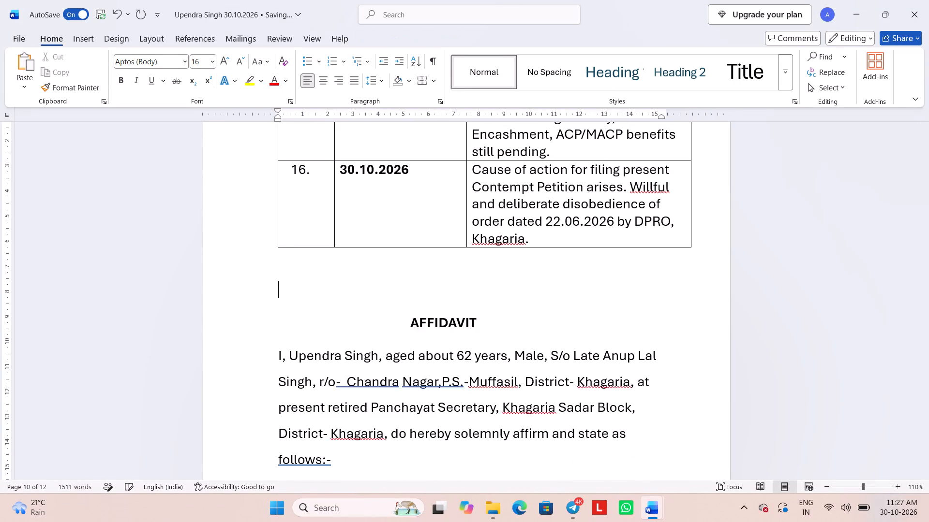
key(Delete)
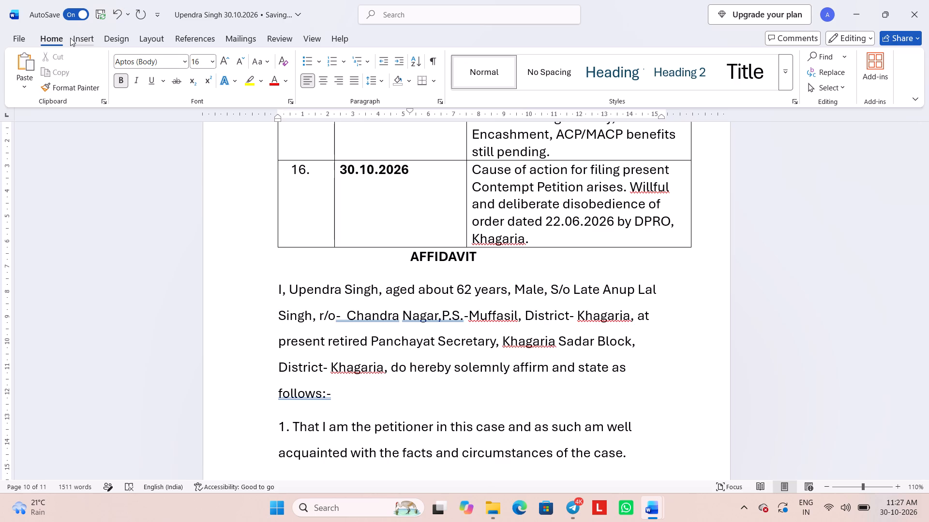
Insert a page break before the AFFIDAVIT heading so the affidavit starts on its own page.
click(82, 46)
click(56, 84)
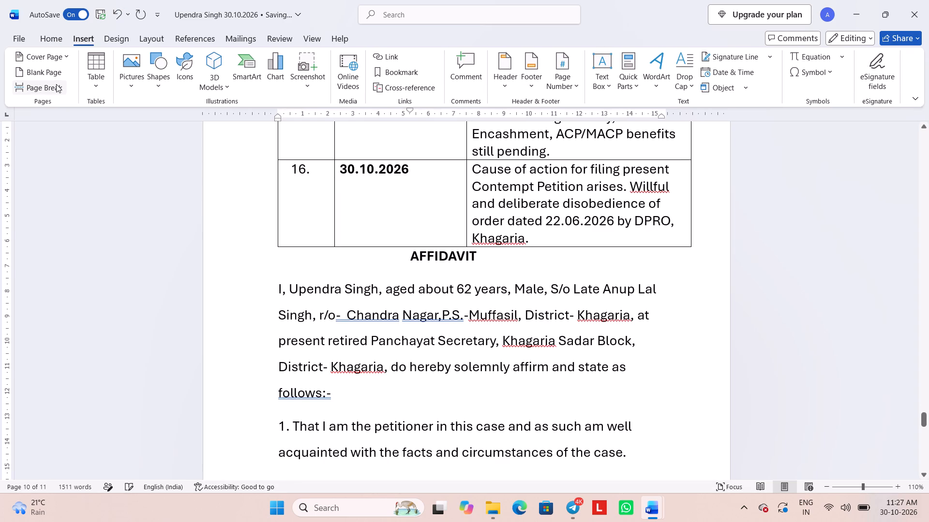
Delete the manually typed number 1. before the affidavit's first paragraph, keeping it as a separate paragraph below "follows:-".
scroll(327, 258, down, 3)
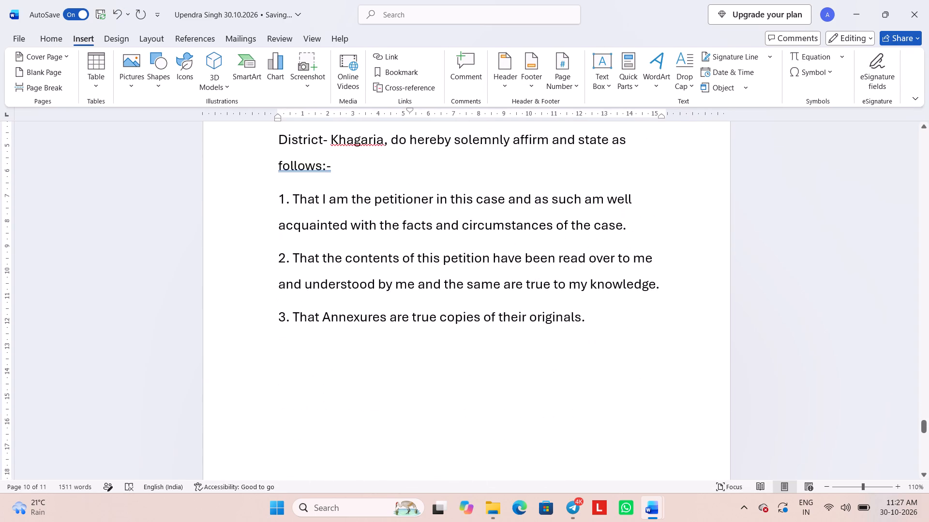
scroll(327, 258, up, 1)
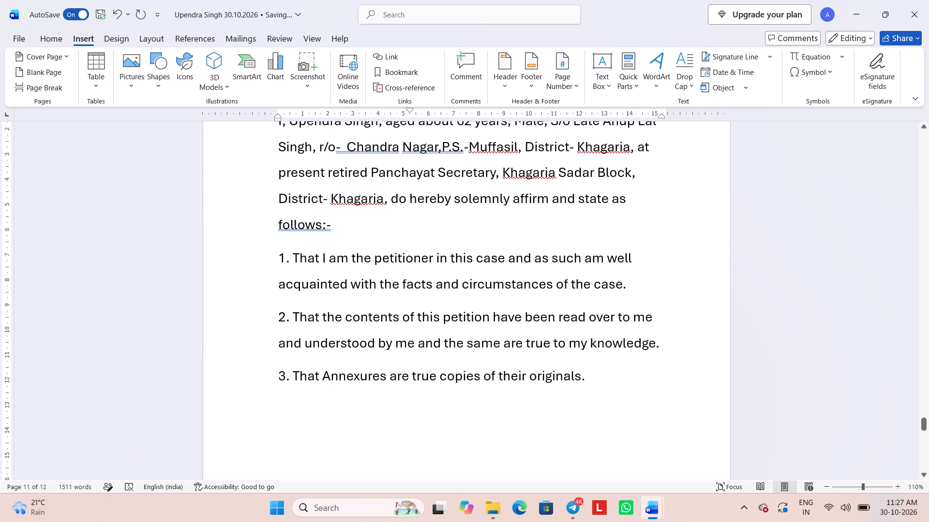
click(295, 260)
key(BackSpace)
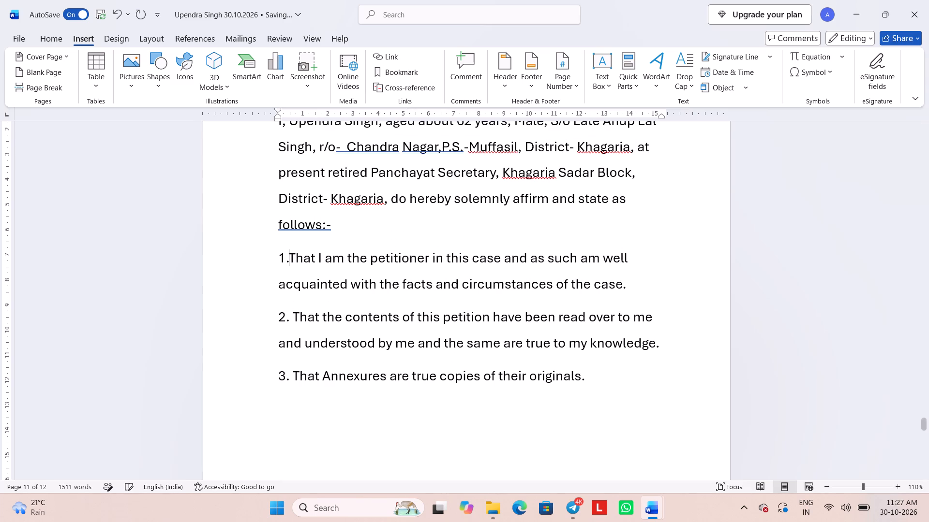
key(BackSpace)
key(BackSpace)
key(BackSpace)
key(Return)
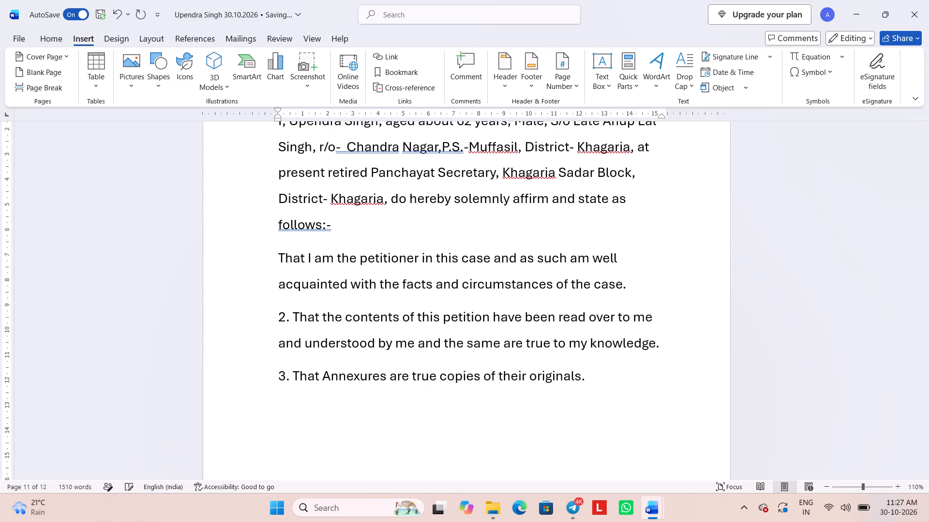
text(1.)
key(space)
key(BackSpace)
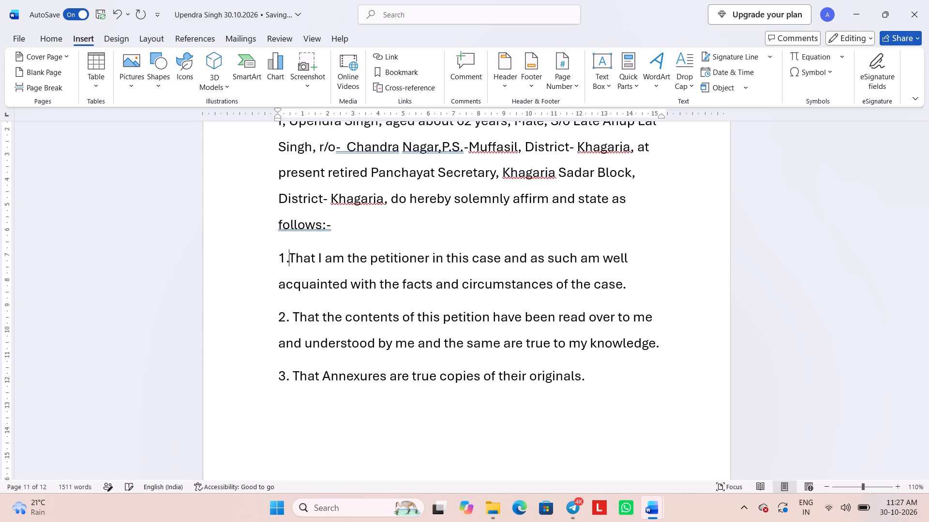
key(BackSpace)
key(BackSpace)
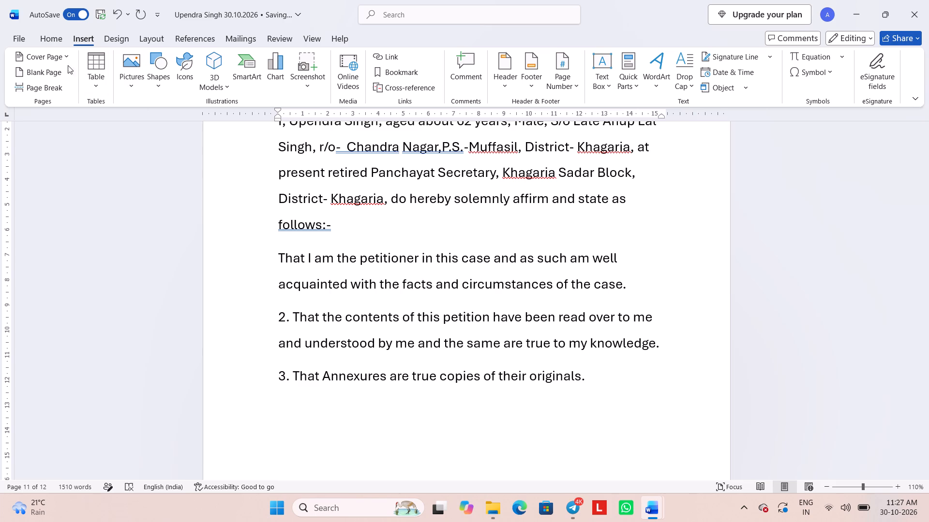
Apply automatic numbering to the affidavit's first paragraph and move its number out to the page's left margin.
click(56, 37)
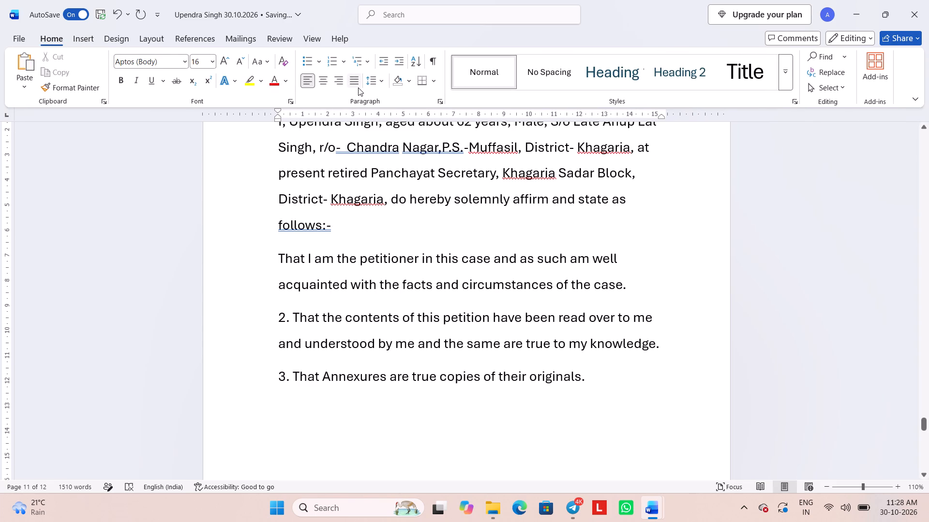
click(331, 57)
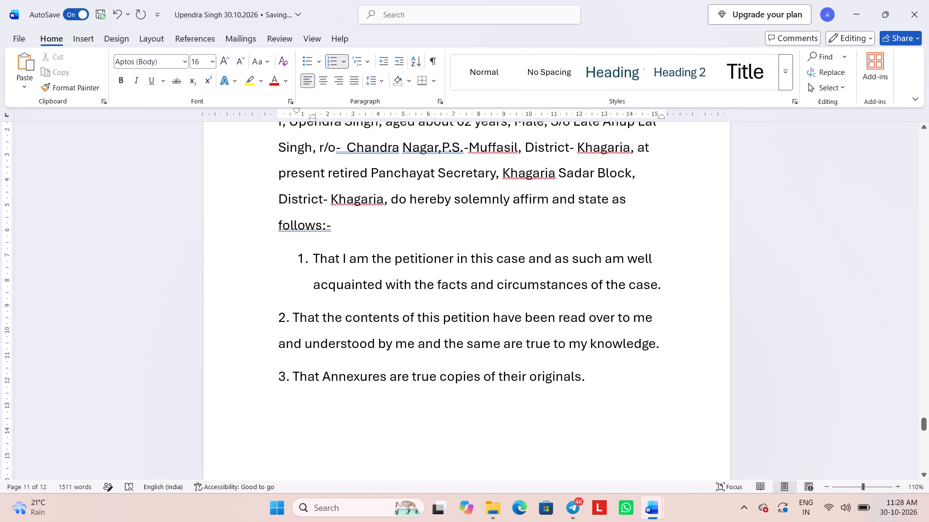
click(304, 259)
drag(304, 259, 276, 265)
drag(276, 265, 275, 265)
Replace the manual 2. before "That the contents of this petition" with automatic numbering as the second item of the affidavit list.
click(294, 323)
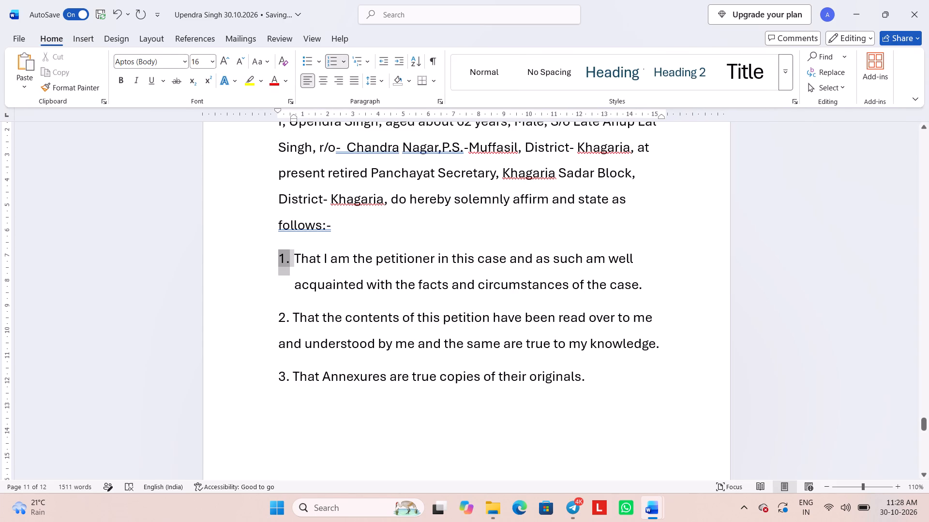
key(BackSpace)
key(BackSpace)
key(BackSpace)
key(BackSpace)
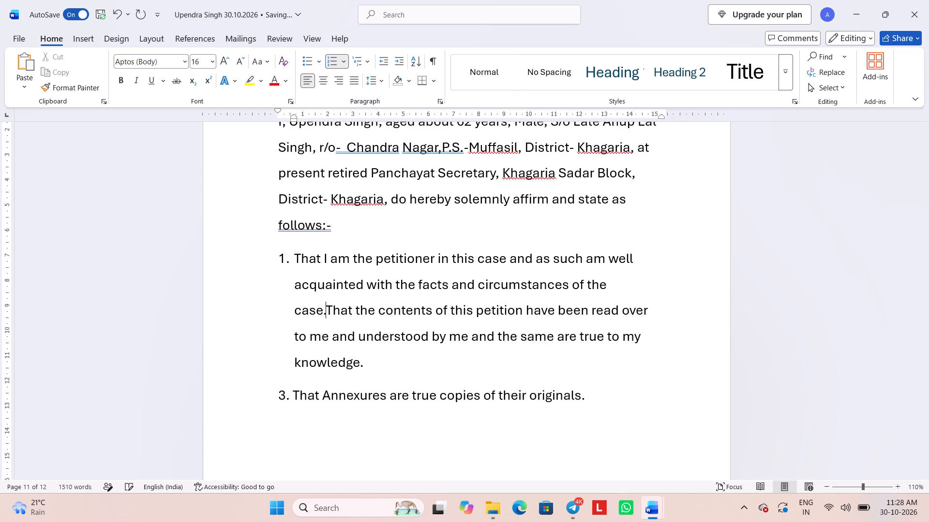
key(Return)
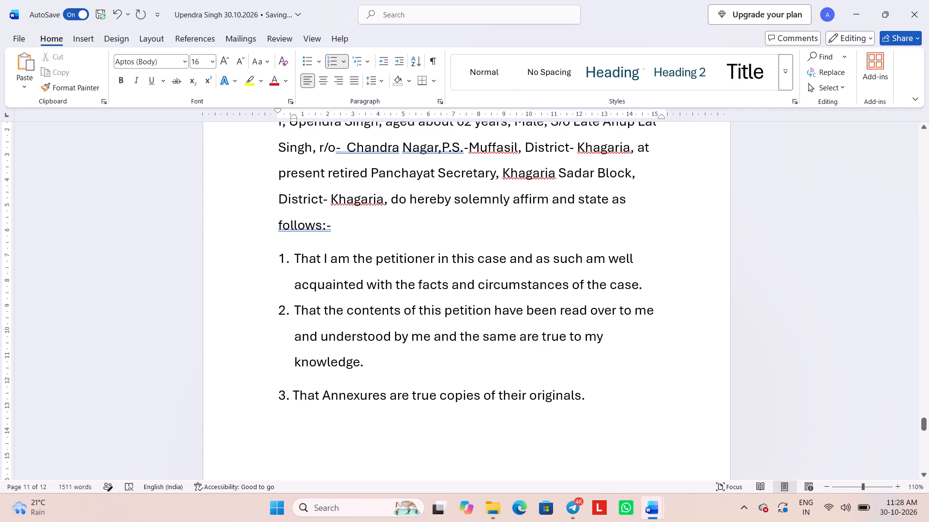
Replace the manual 3. before "That Annexures are true copies" with automatic numbering as the third item of the affidavit list.
click(294, 396)
key(BackSpace)
key(BackSpace)
key(BackSpace)
key(BackSpace)
key(Return)
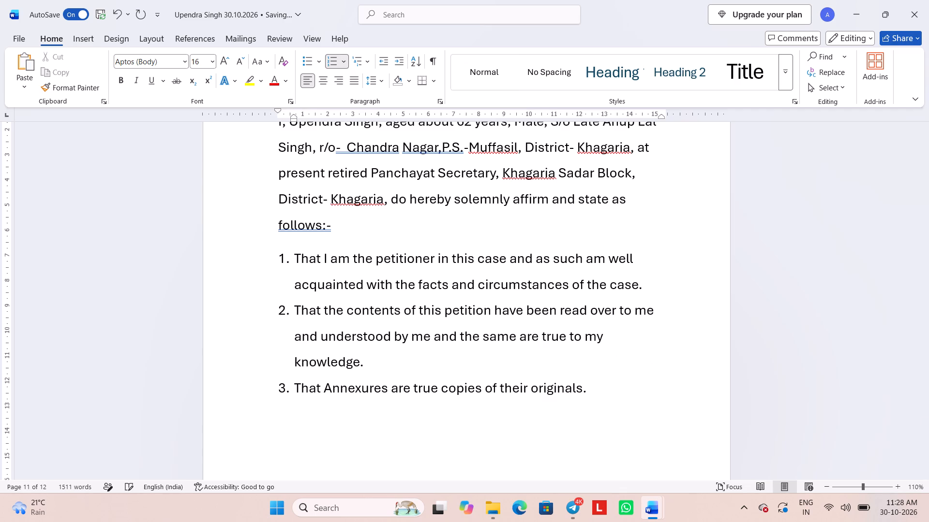
Review the list of petition enclosures and annexures on the document's last page.
scroll(405, 312, down, 3)
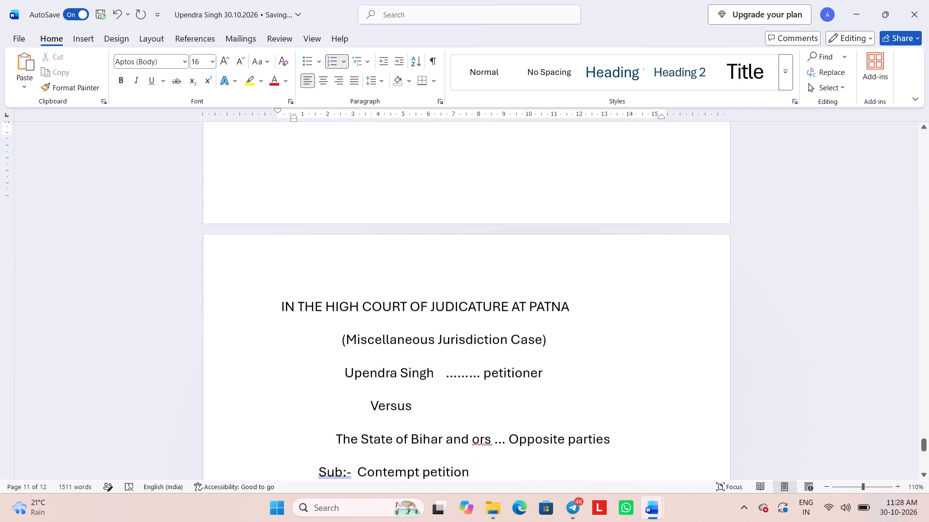
scroll(405, 312, down, 3)
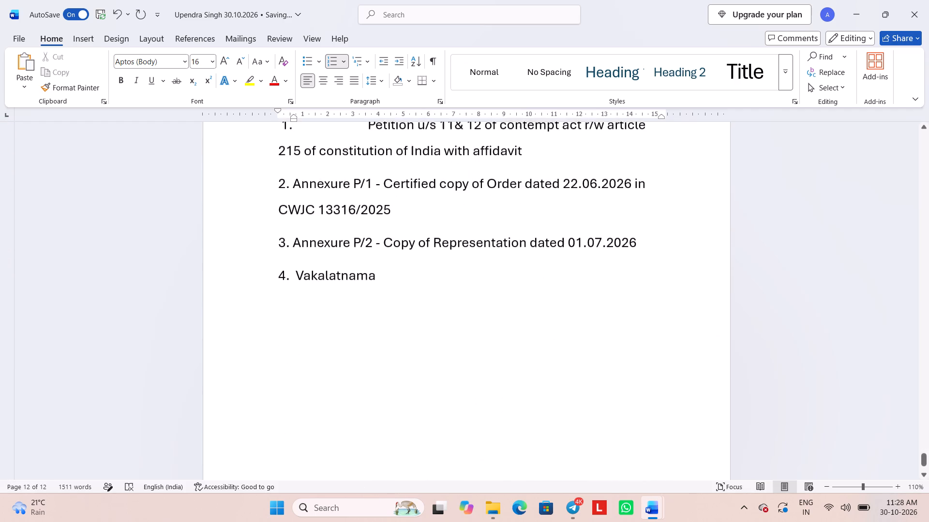
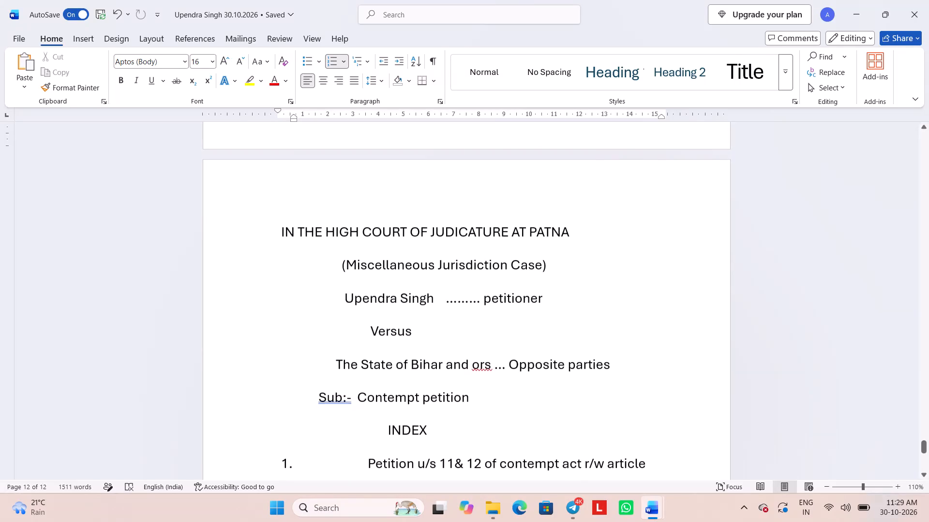
On the Synopsis page, remove the word "parties" after "Opposite" and the leading spaces before the Synopsis heading, keeping the heading on its own line.
scroll(405, 312, up, 3)
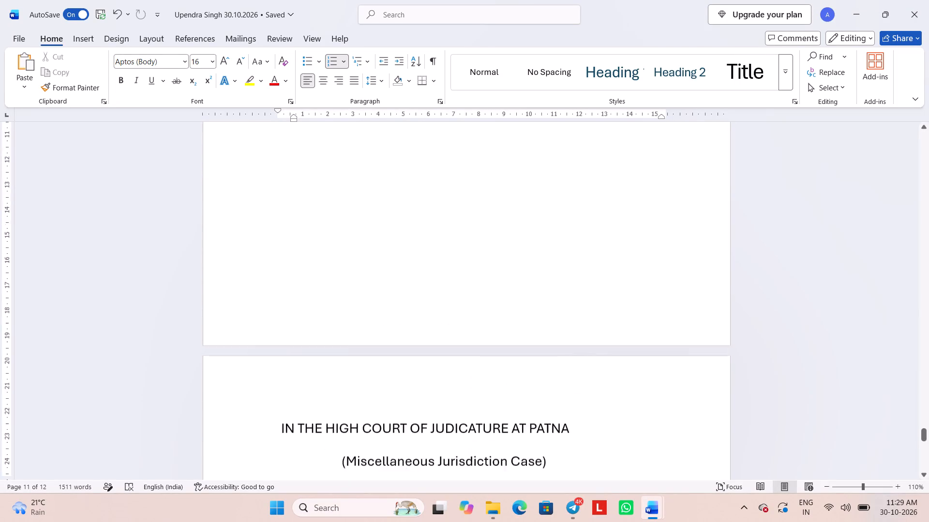
scroll(405, 312, up, 8)
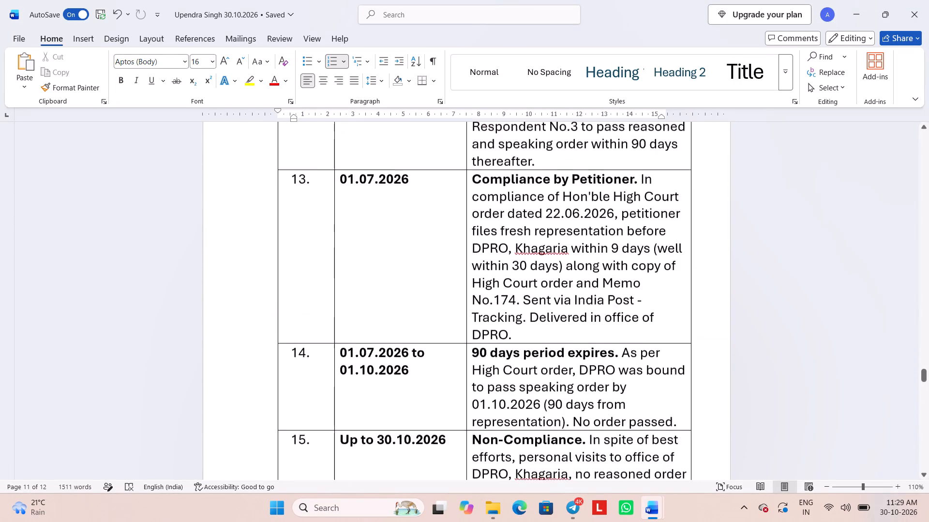
scroll(405, 312, up, 7)
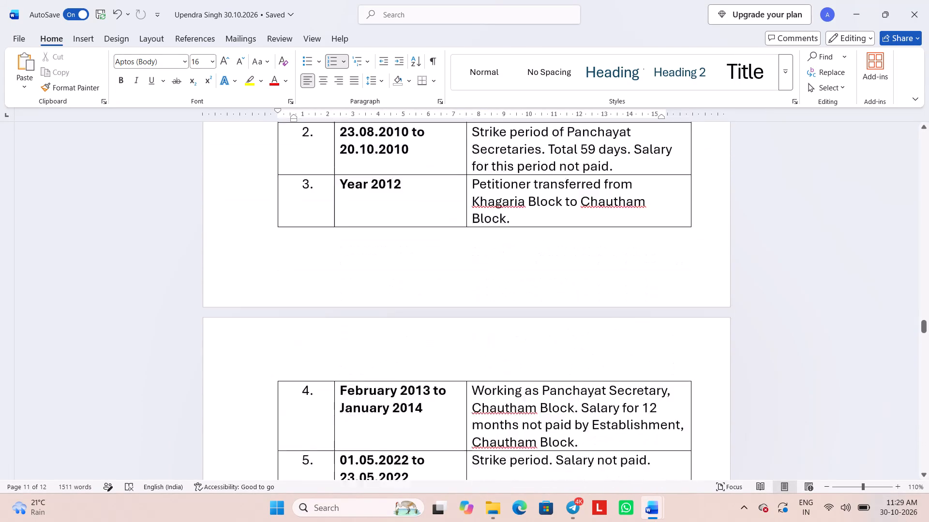
scroll(405, 312, up, 6)
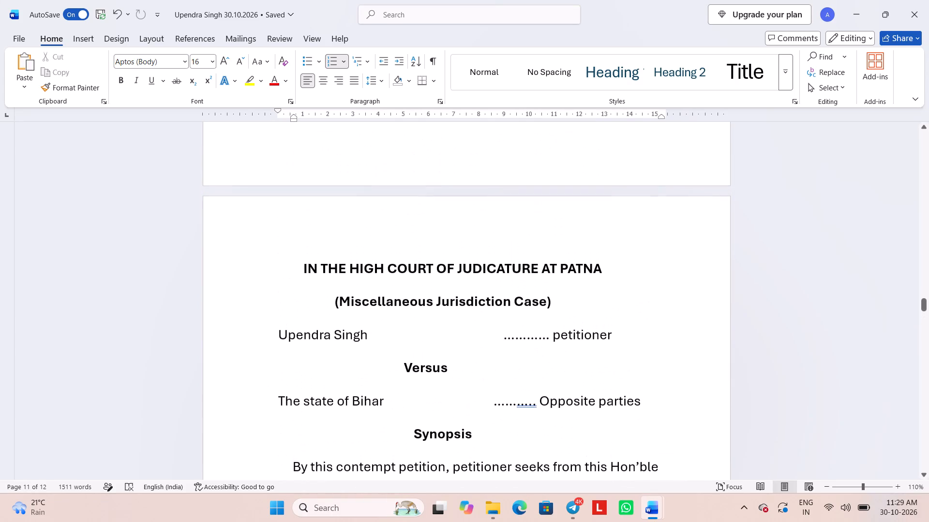
drag(672, 403, 294, 268)
click(568, 423)
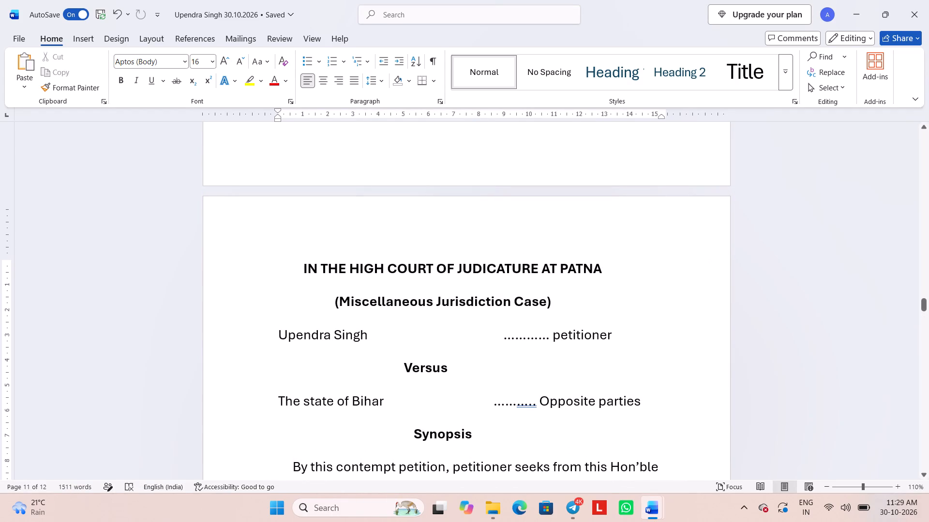
drag(641, 405, 405, 442)
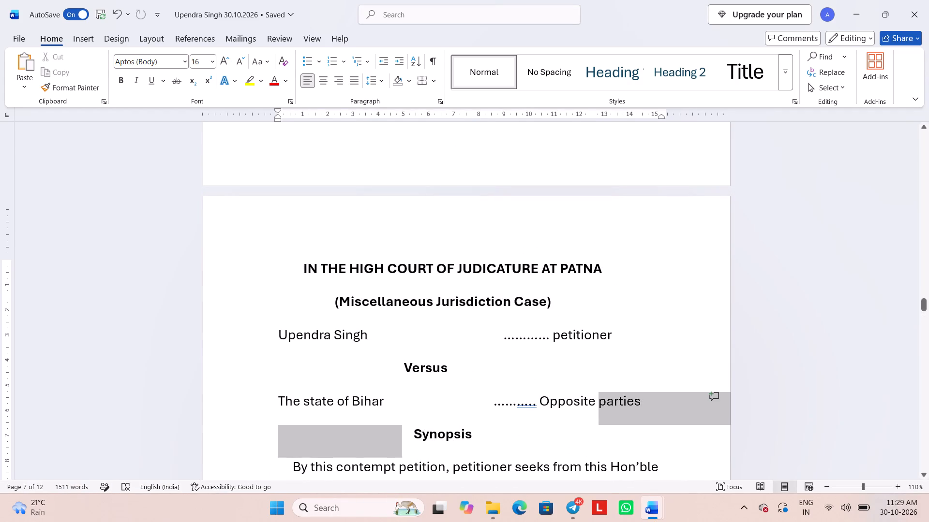
drag(405, 442, 416, 447)
key(BackSpace)
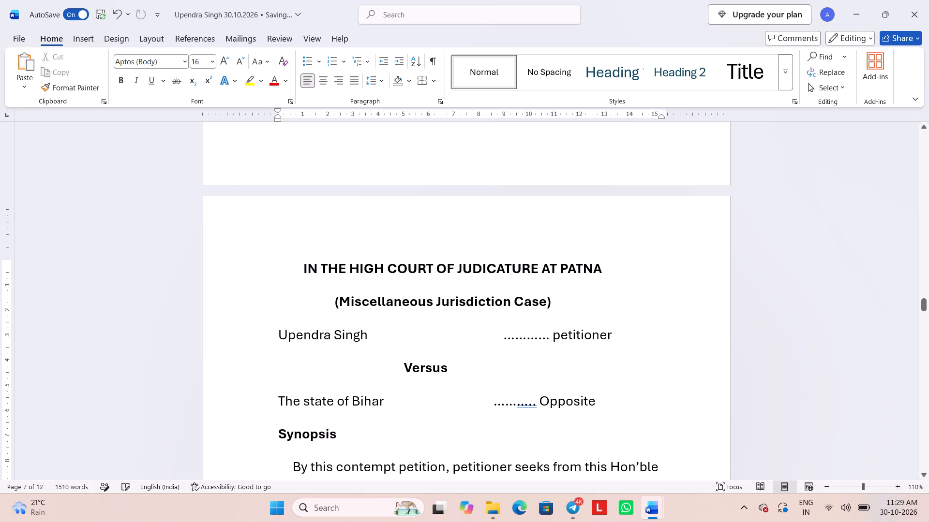
key(Delete)
key(BackSpace)
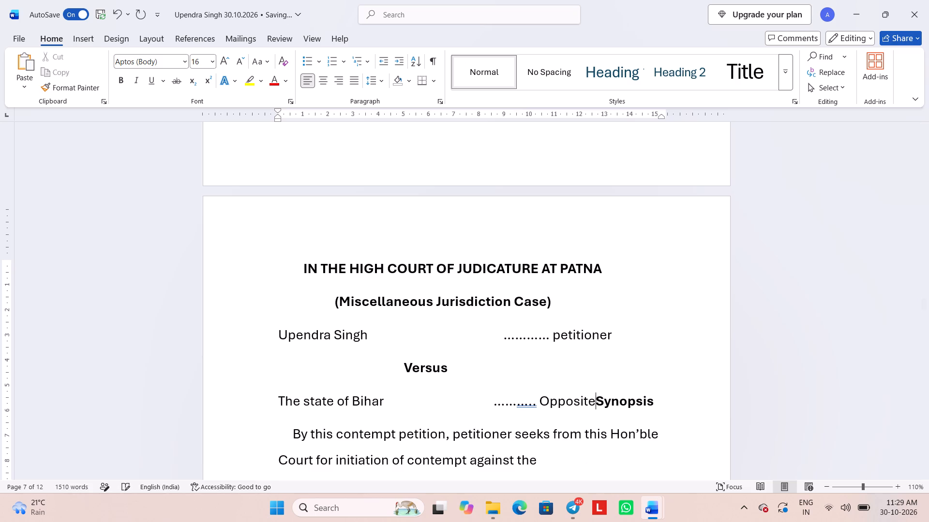
key(Return)
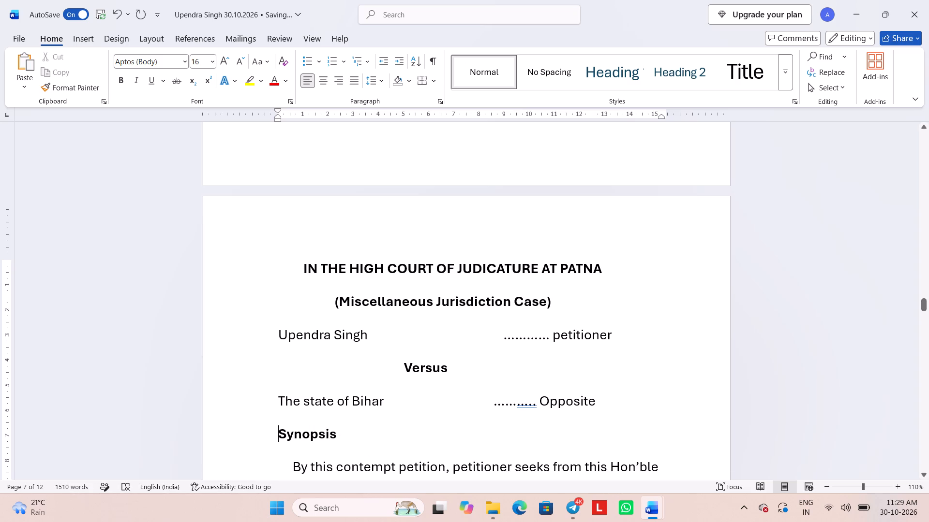
Set the Synopsis heading's first-line indent to about 5.3 cm.
drag(277, 109, 404, 141)
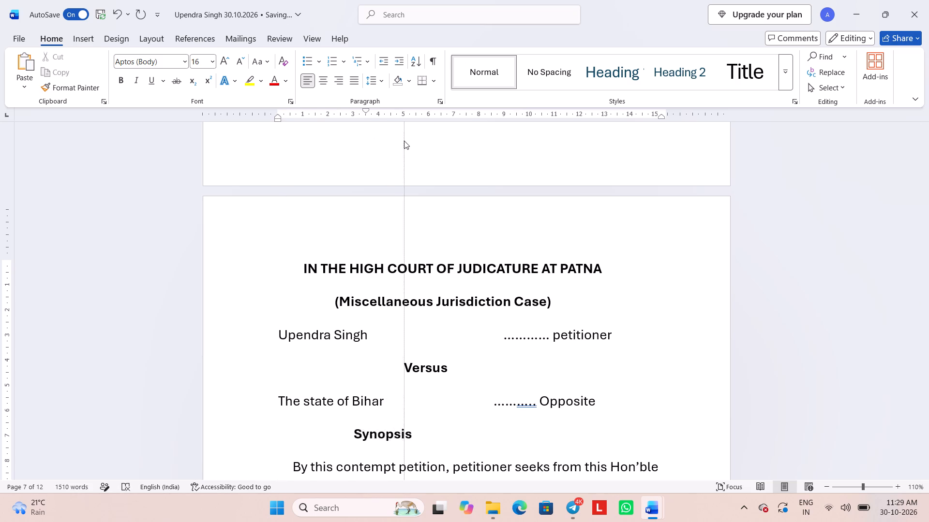
drag(404, 141, 407, 141)
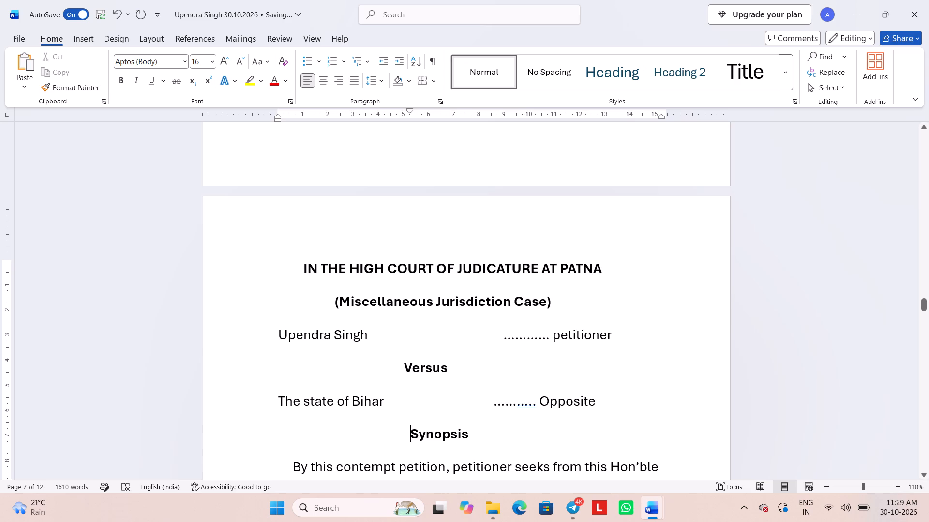
Add spaces before the dotted line in "The state of Bihar" row to shift "Opposite" further across the line.
click(489, 405)
key(space)
key(space)
key(space)
key(space)
key(space)
key(space)
key(space)
key(space)
key(space)
key(space)
key(space)
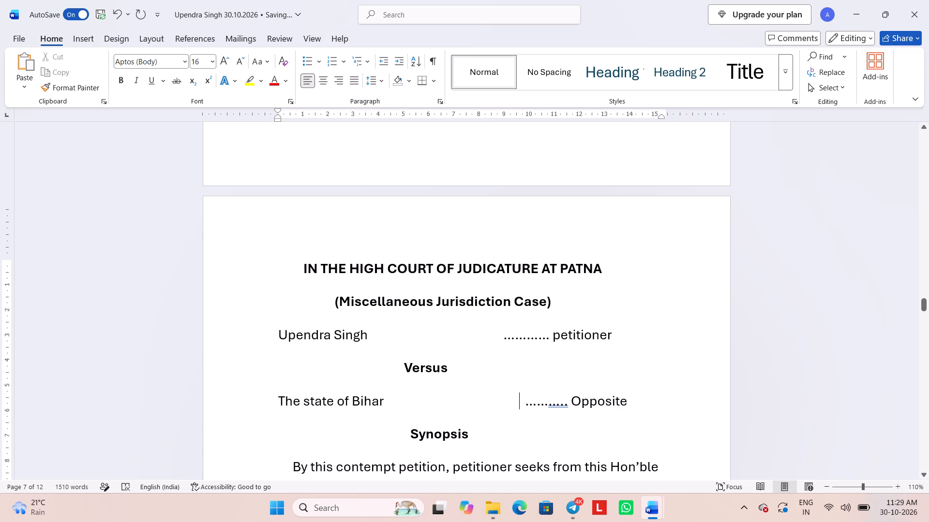
Copy the Synopsis page's case heading, from the court name through "Opposite", and replace the index page's case heading with it.
drag(642, 406, 299, 266)
key(ctrl+c)
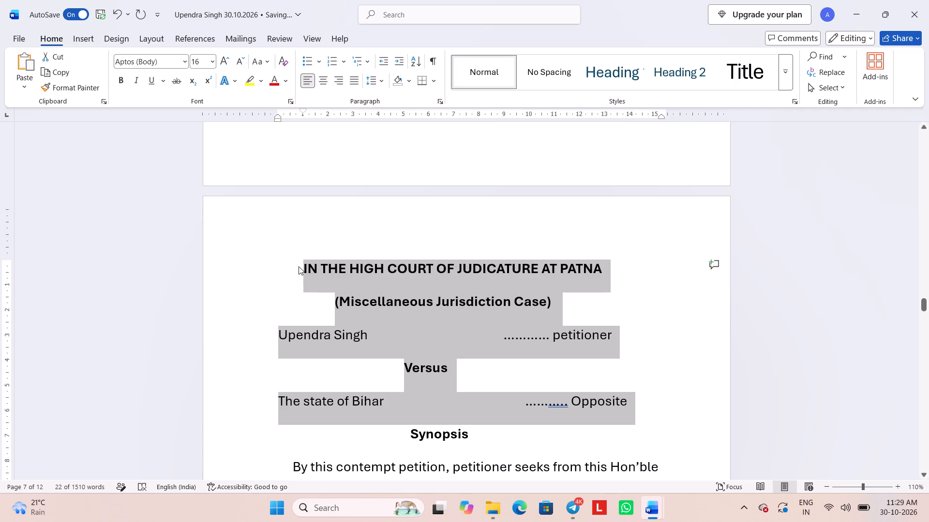
scroll(299, 266, down, 9)
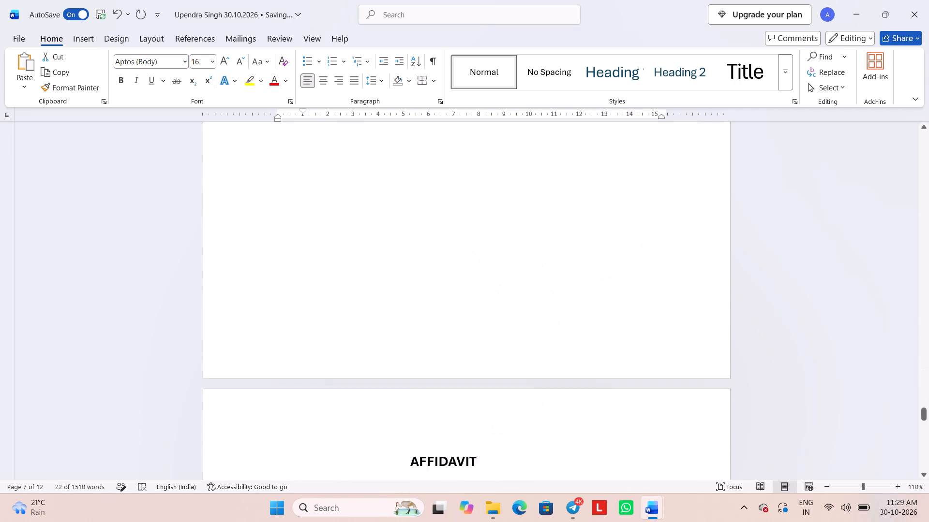
scroll(299, 266, down, 9)
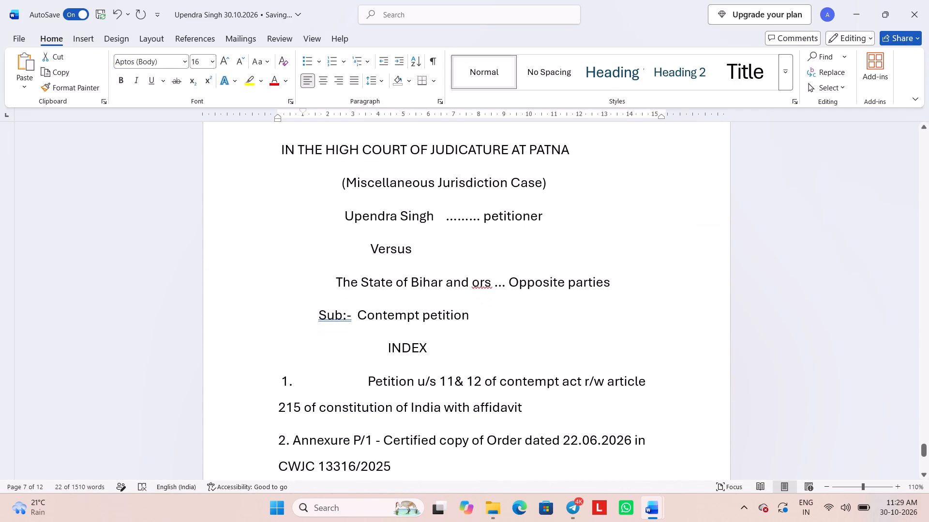
drag(647, 284, 341, 174)
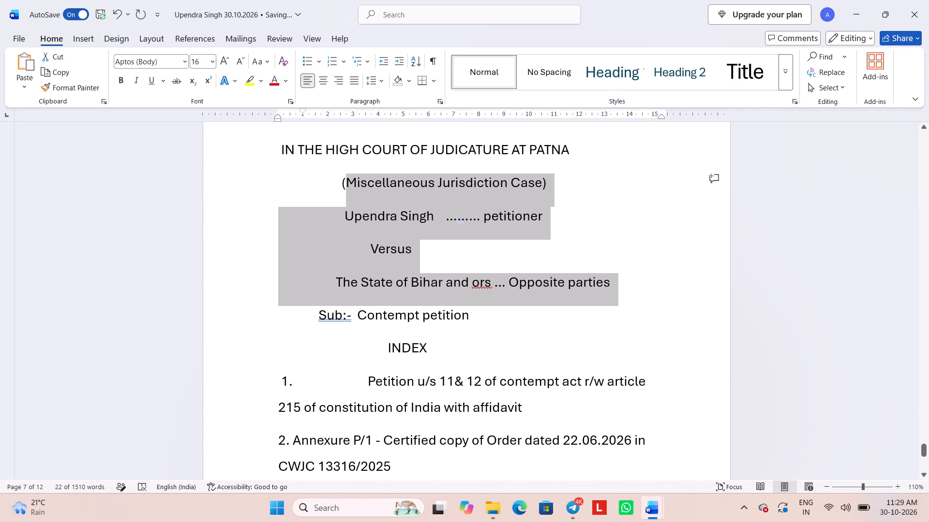
drag(341, 174, 279, 155)
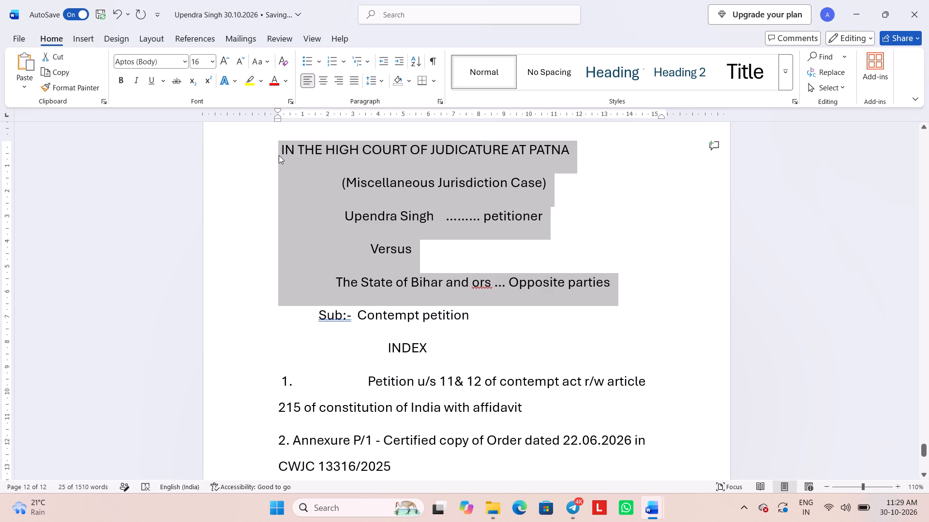
key(ctrl+v)
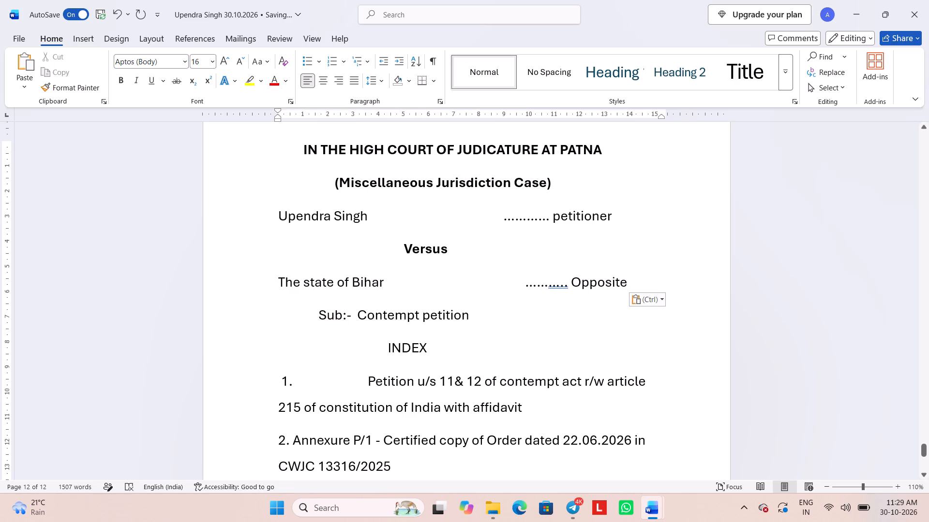
Remove the leading spaces before "Sub:- Contempt petition" so the line starts at the page margin.
click(319, 319)
drag(319, 319, 606, 294)
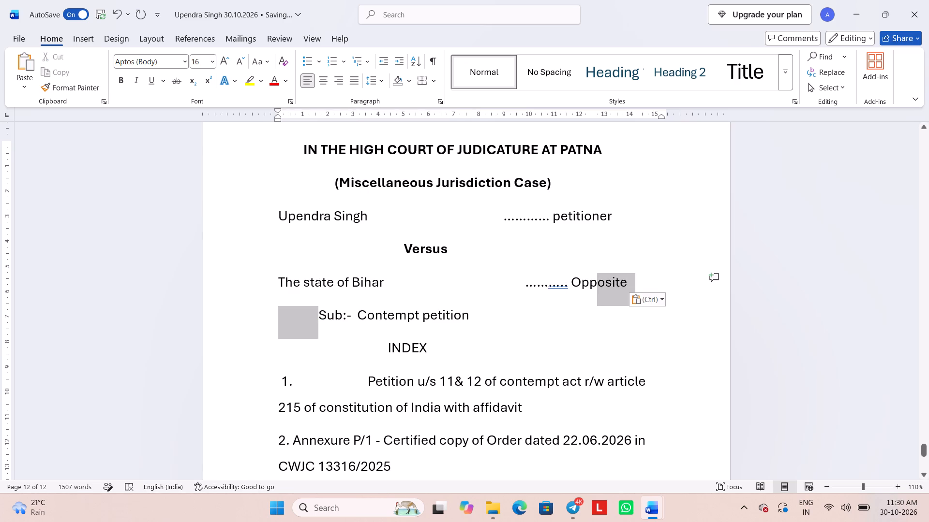
drag(606, 294, 671, 292)
key(BackSpace)
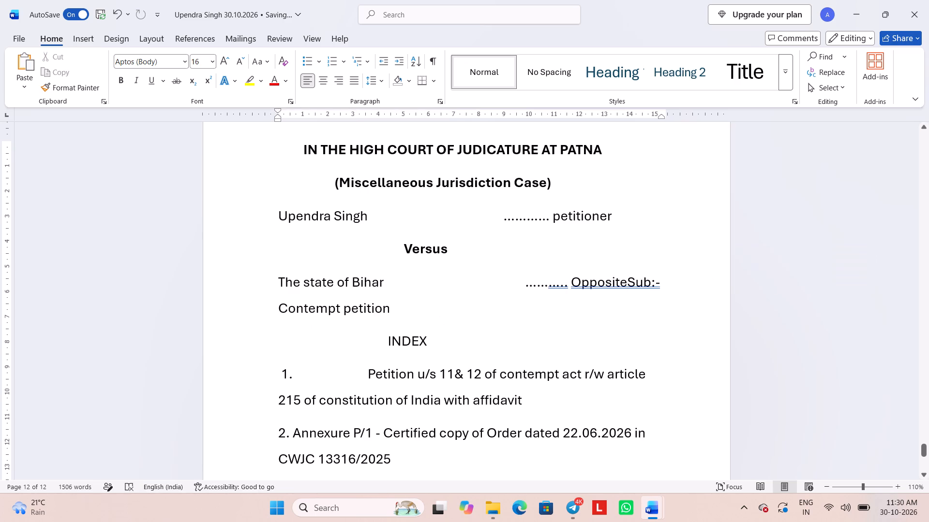
key(Return)
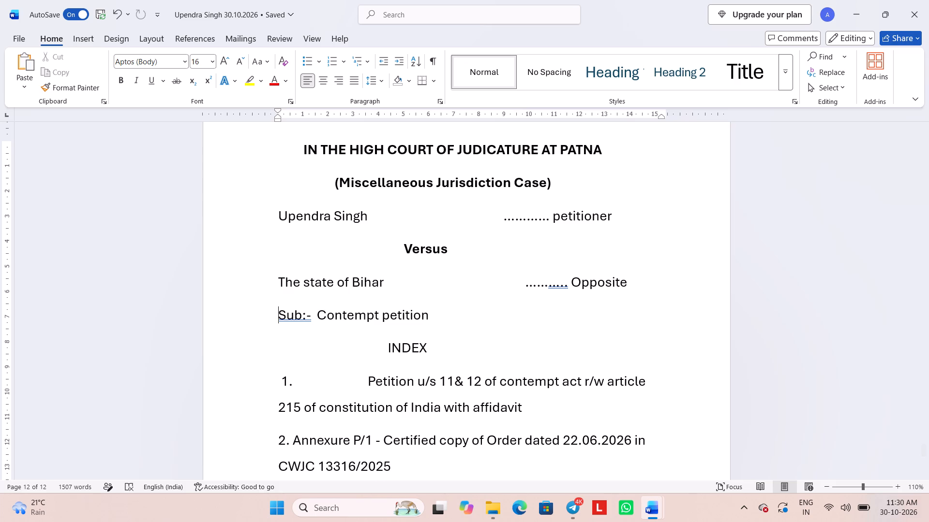
Start a new Word window, search its files for "index" and open the "Index making" document.
scroll(456, 356, down, 1)
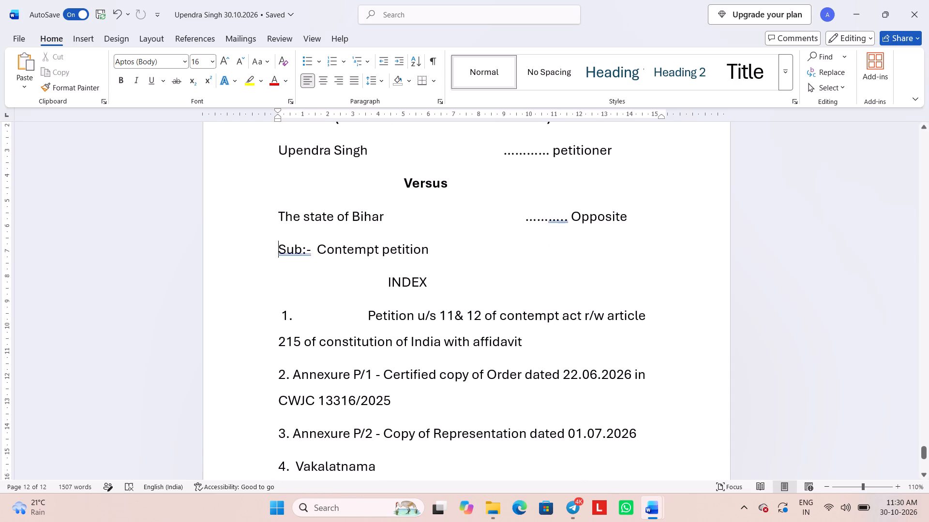
click(283, 508)
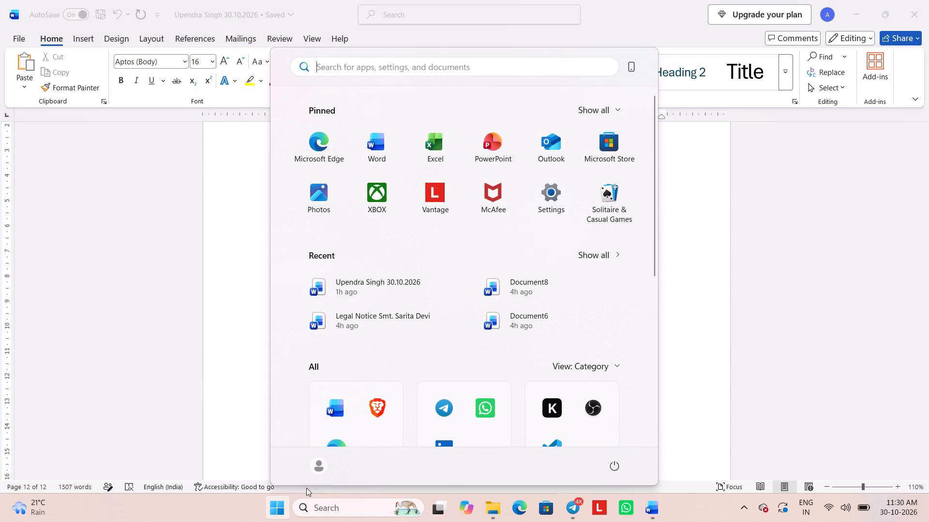
click(336, 414)
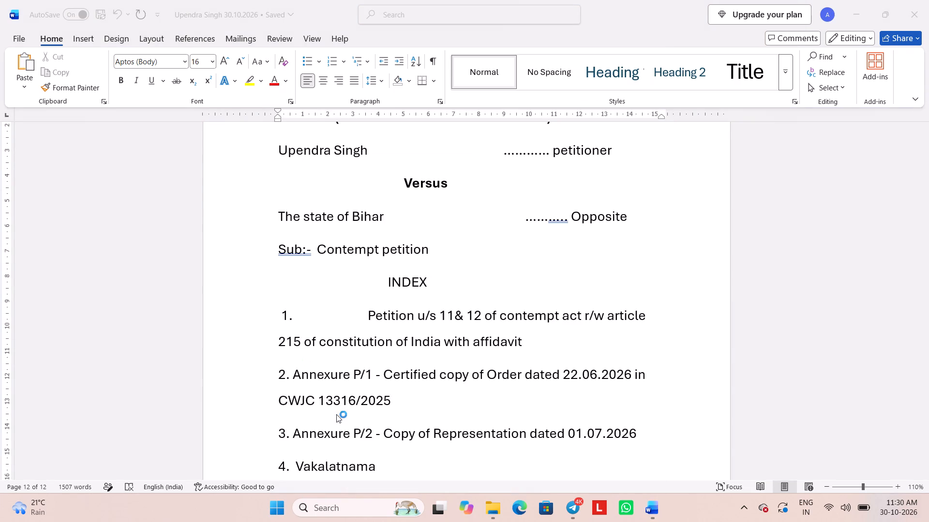
click(9, 39)
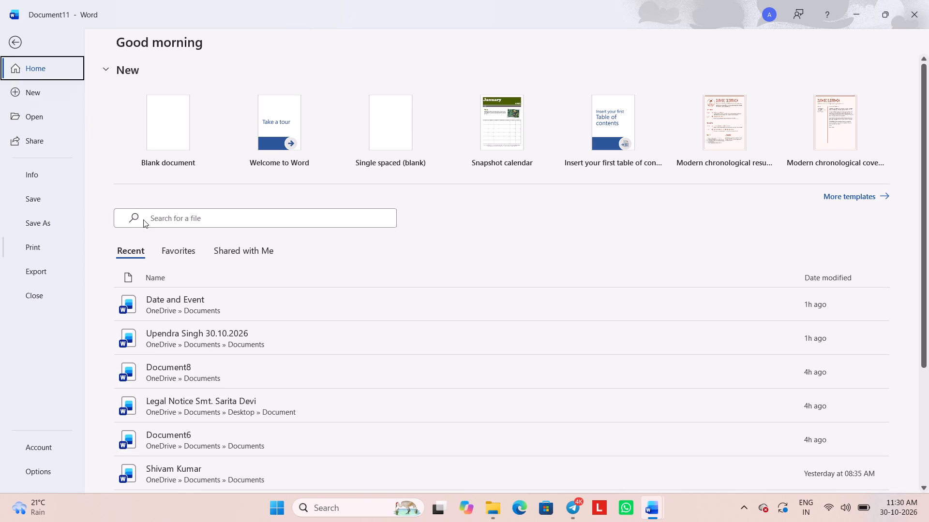
click(178, 216)
text(in)
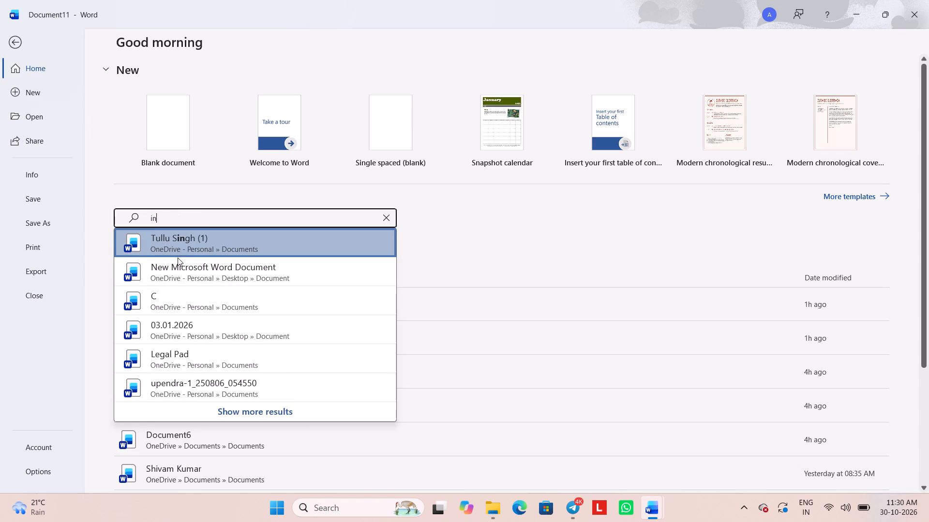
text(dex)
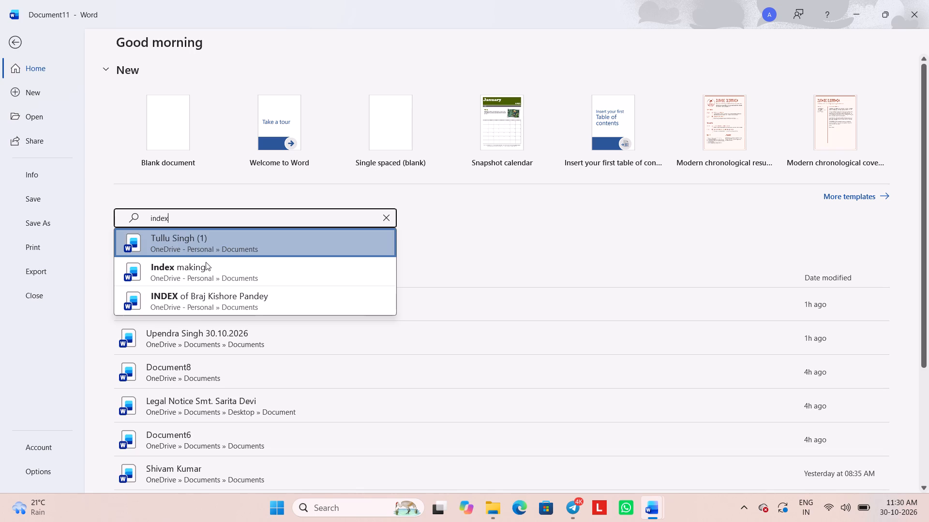
click(202, 266)
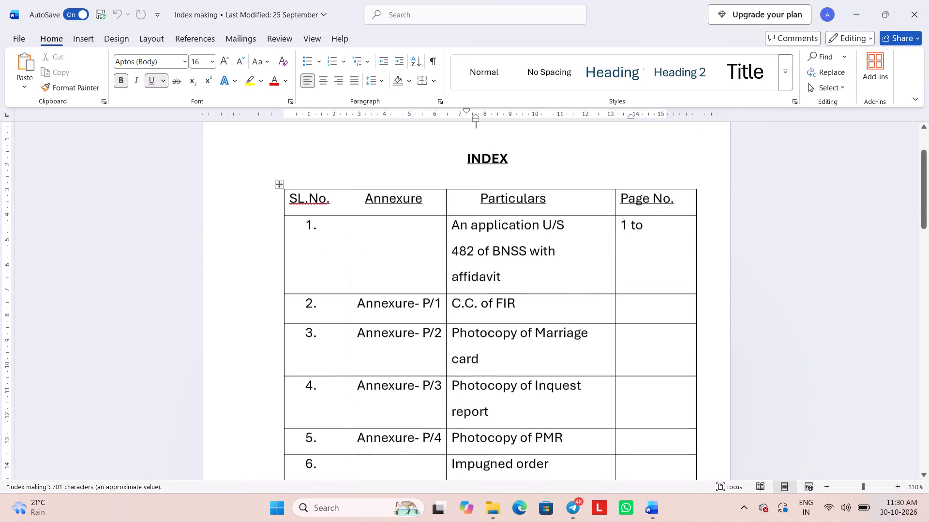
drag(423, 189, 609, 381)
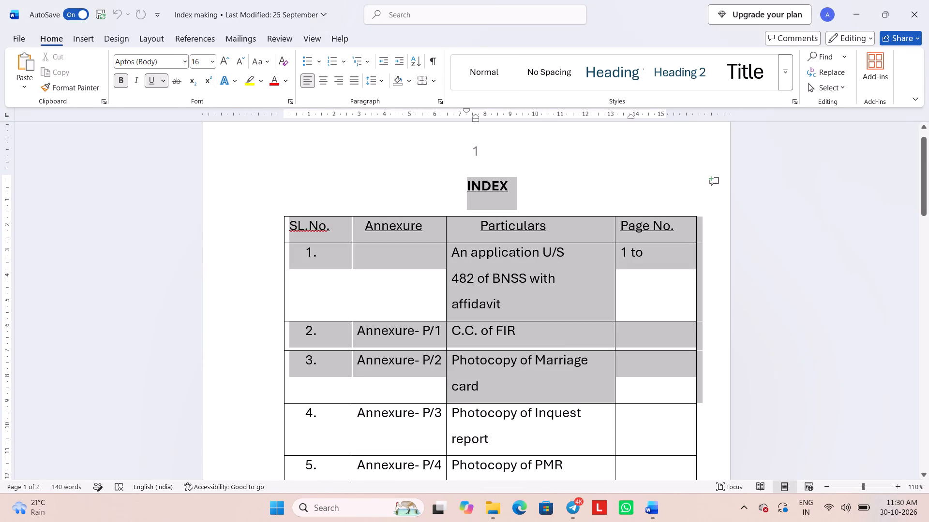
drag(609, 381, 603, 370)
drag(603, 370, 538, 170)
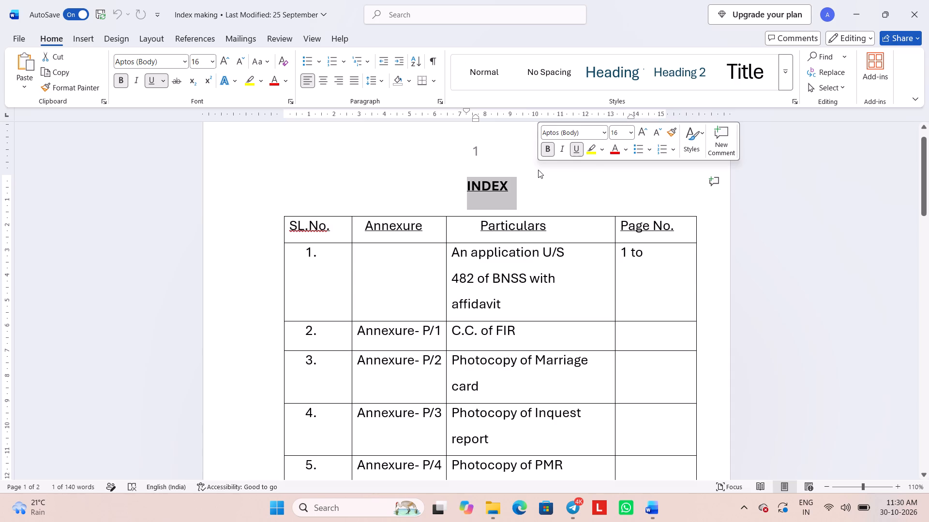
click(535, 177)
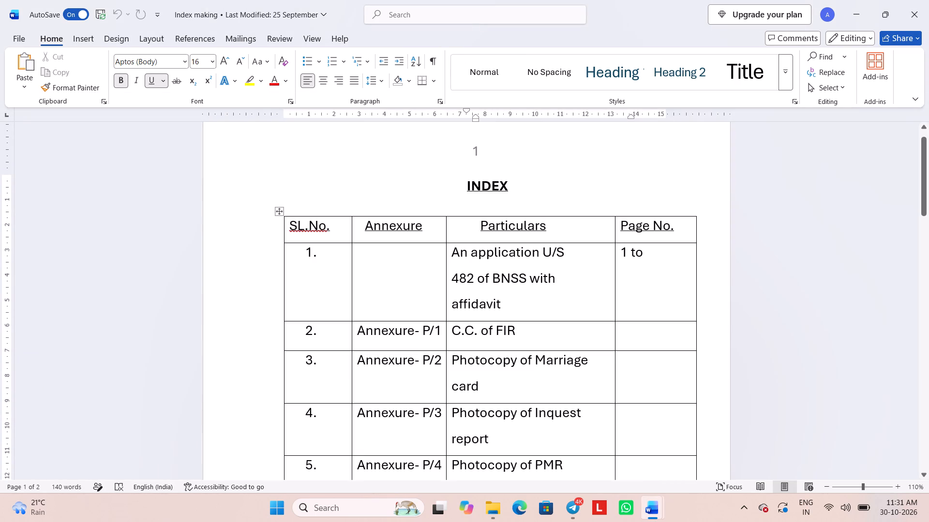
Copy the INDEX heading and table through row 3 from the Index making document and paste them below "Vakalatnama" in the petition.
drag(364, 191, 547, 390)
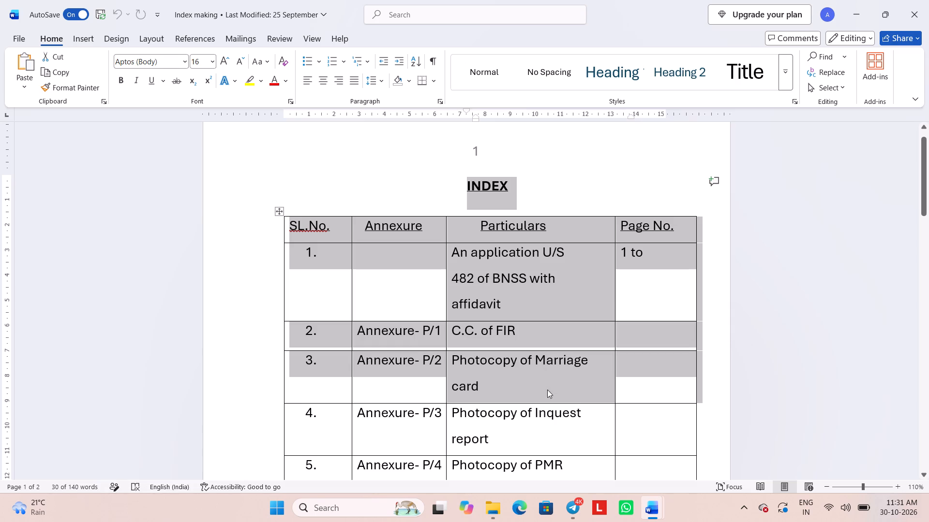
key(ctrl+c)
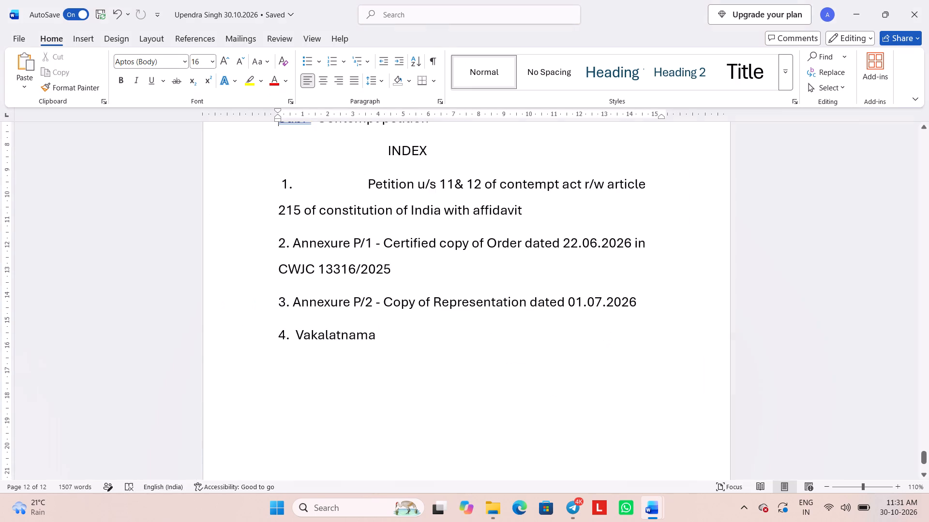
scroll(547, 390, down, 1)
click(547, 390)
key(Return)
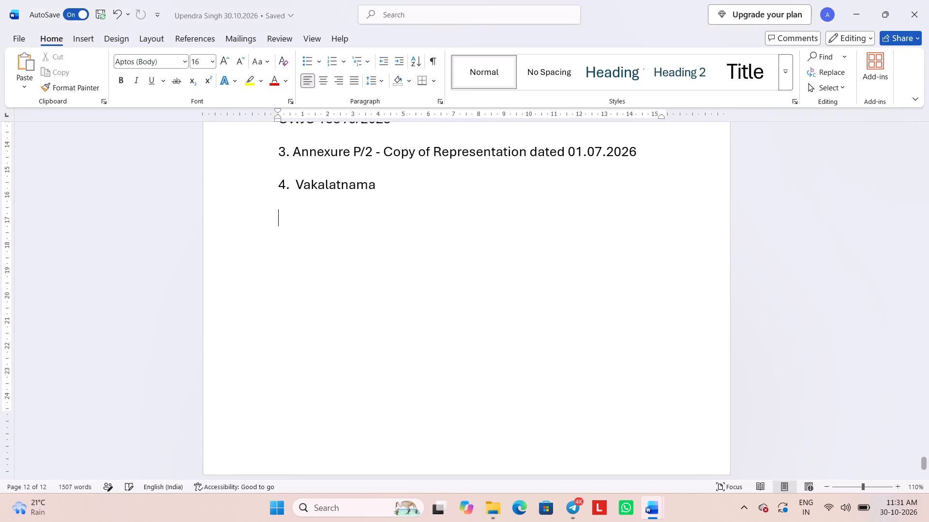
key(ctrl+v)
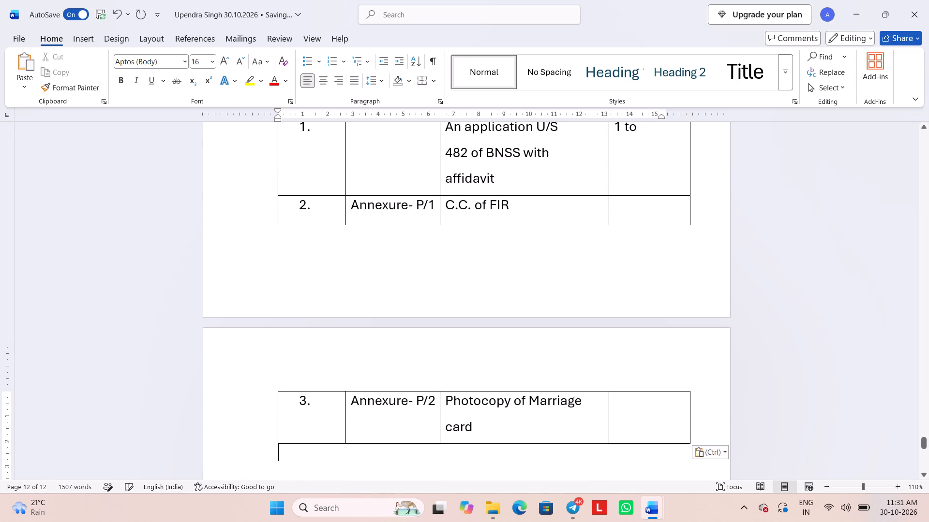
Replace row 1's Particulars text with the list's "Petition u/s 11& 12 of contempt act r/w article 215 of constitution of India with affidavit".
scroll(547, 390, up, 4)
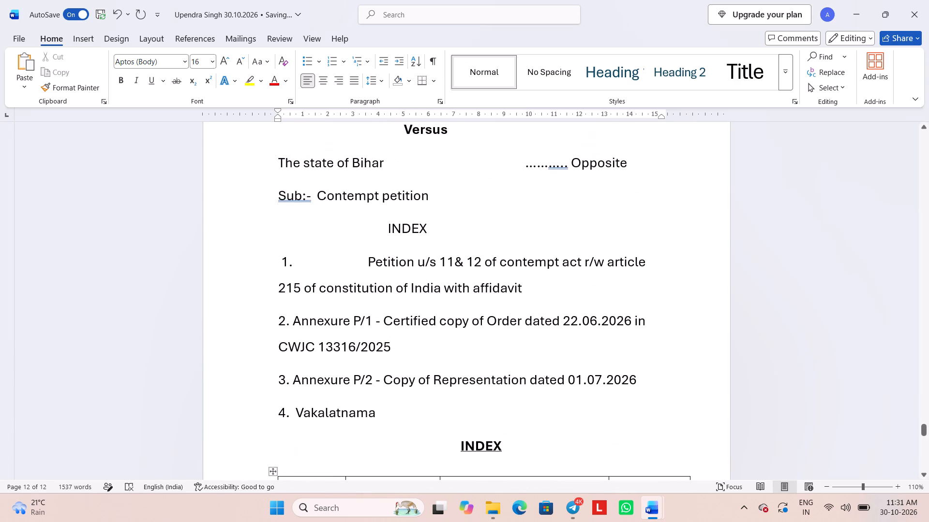
drag(527, 290, 381, 257)
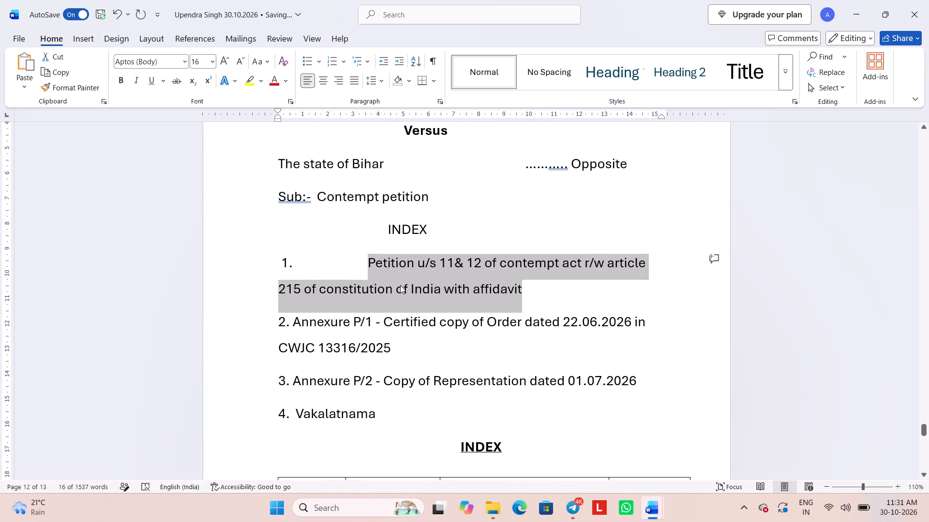
key(ctrl+c)
scroll(400, 285, down, 1)
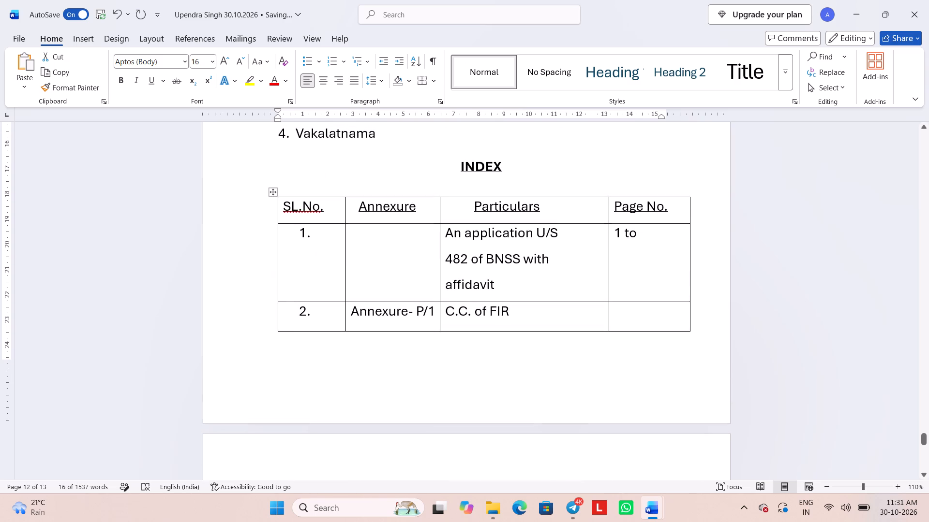
drag(525, 284, 452, 234)
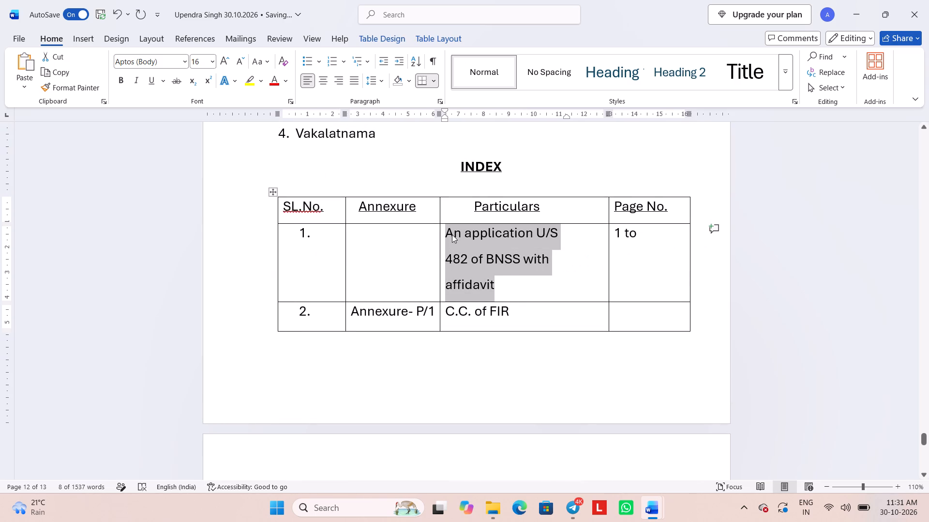
key(ctrl+v)
scroll(513, 286, down, 1)
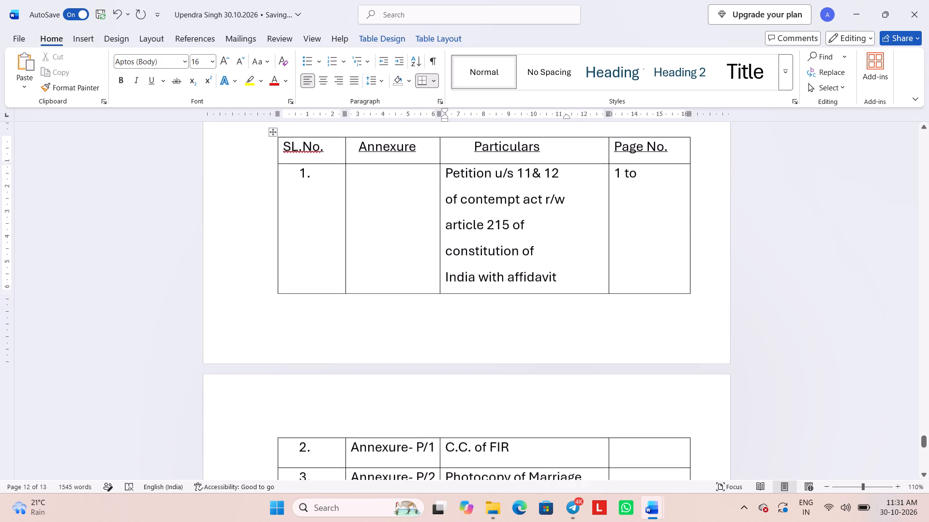
scroll(513, 286, down, 1)
scroll(513, 286, up, 3)
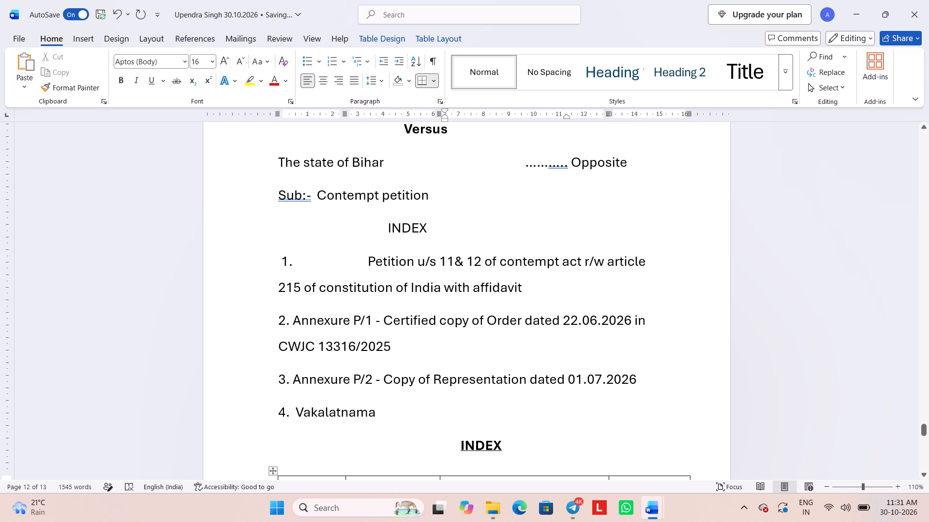
drag(385, 317, 395, 350)
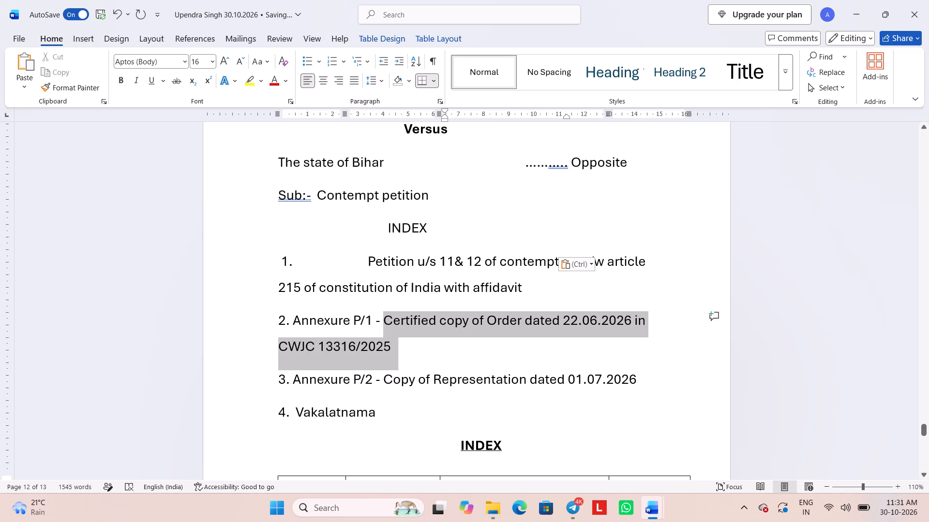
drag(395, 350, 391, 350)
key(ctrl+c)
scroll(391, 350, down, 1)
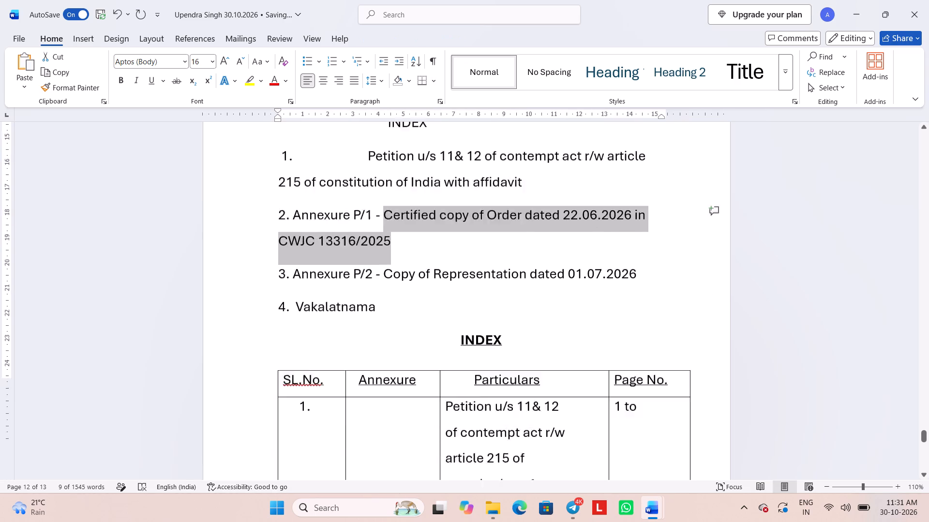
scroll(391, 350, down, 2)
scroll(491, 265, up, 1)
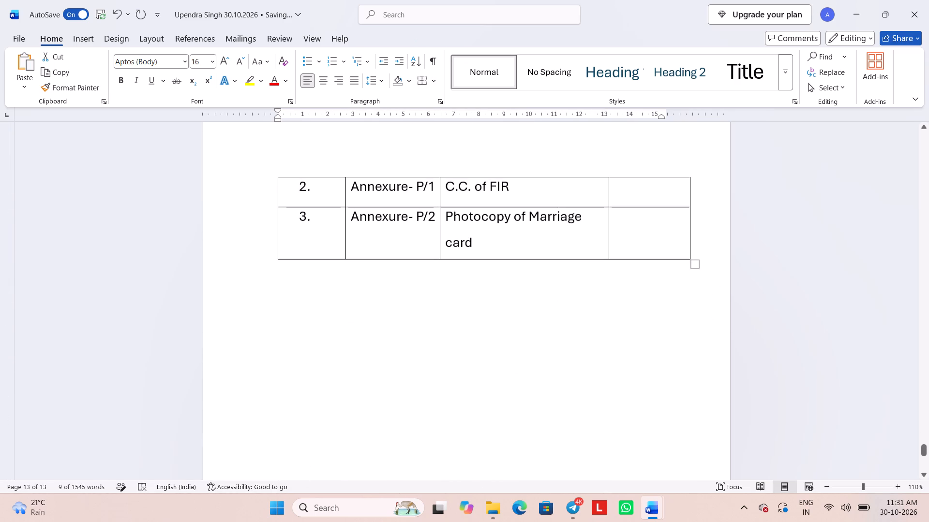
drag(549, 188, 445, 189)
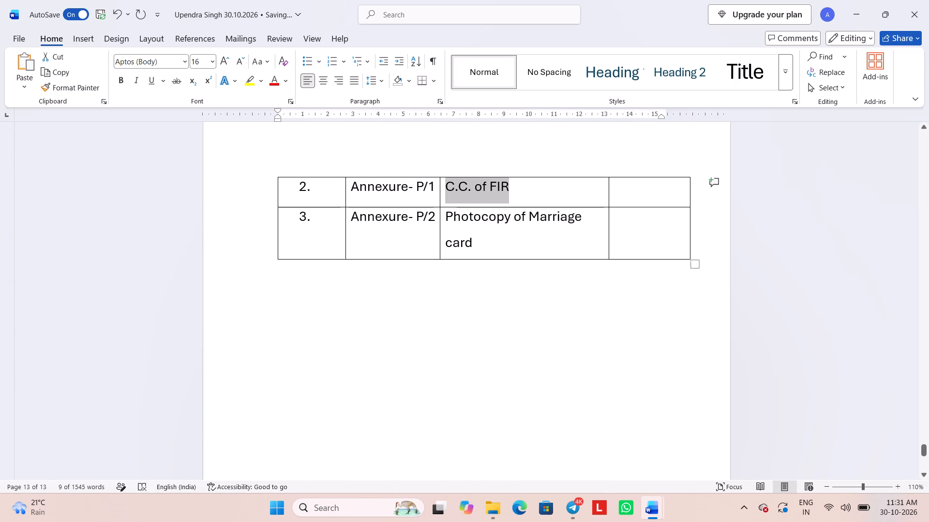
key(ctrl+v)
Replace "Photocopy of Marriage card" in row 3 with the list's "Copy of Representation dated 01.07.2026".
scroll(445, 189, up, 2)
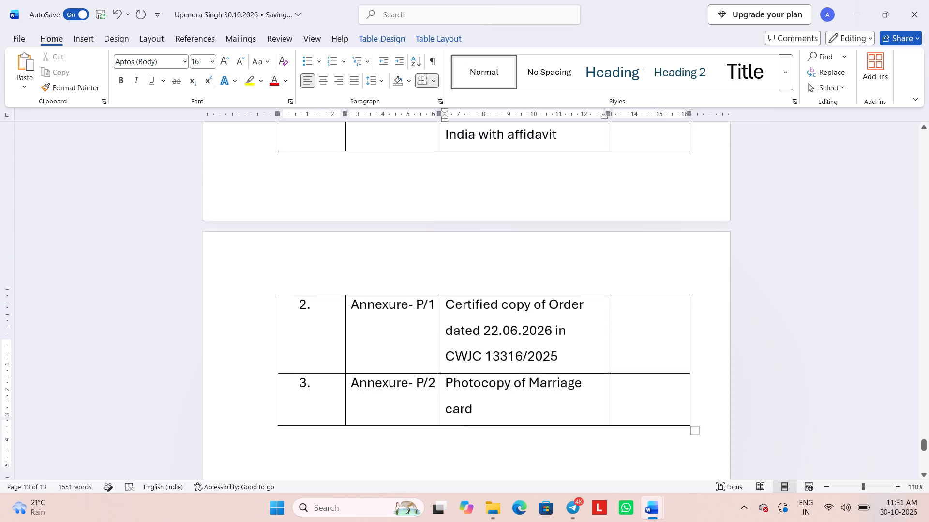
scroll(445, 189, up, 3)
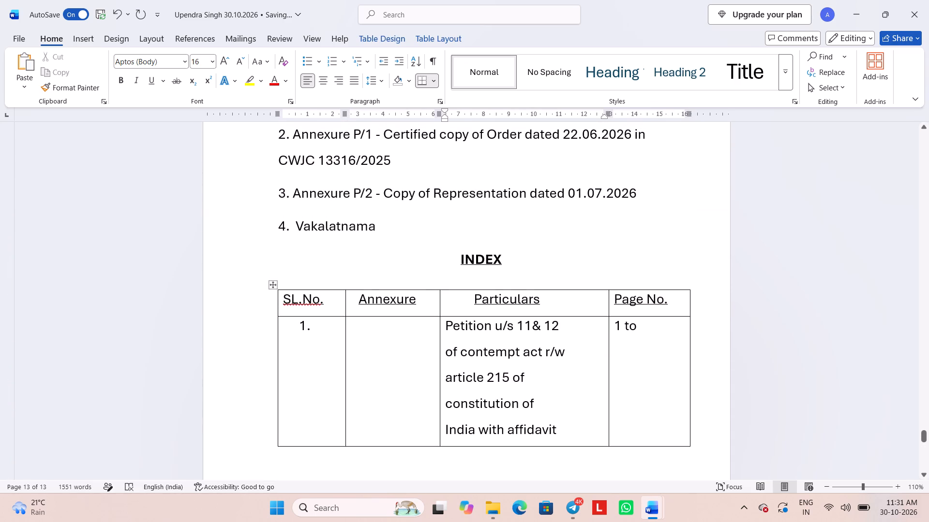
drag(386, 191, 638, 199)
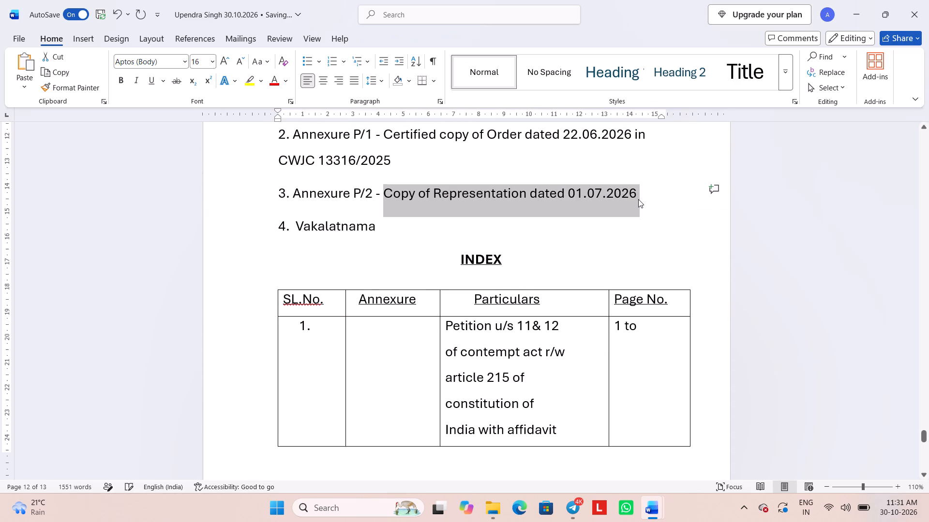
key(ctrl+c)
scroll(638, 199, down, 3)
drag(496, 327, 456, 298)
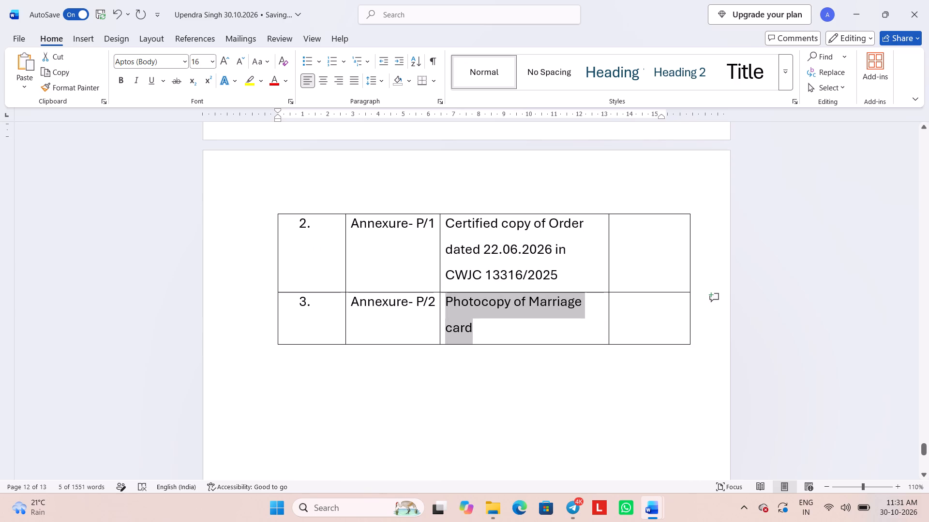
drag(456, 298, 455, 298)
key(ctrl+v)
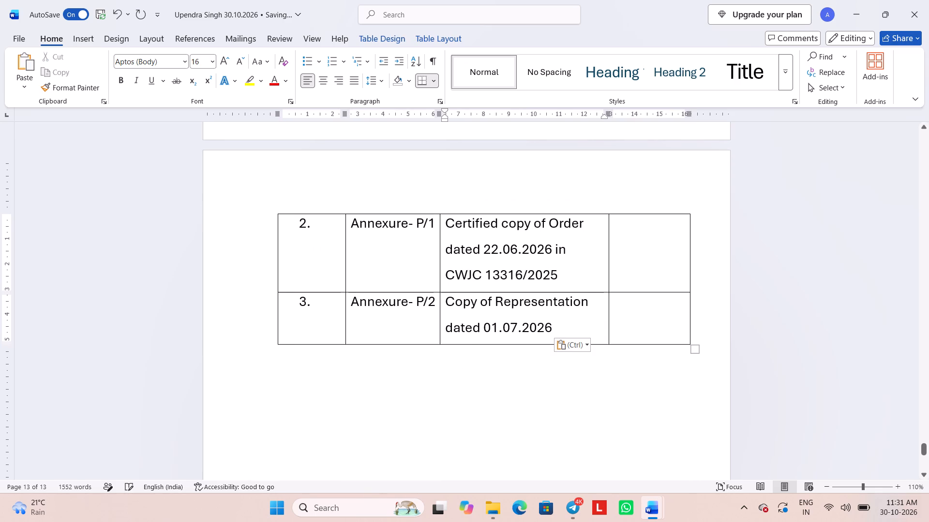
Add row 4 to the end of the table and copy "Vakalatnama" from the list into its Particulars cell.
click(275, 343)
scroll(404, 349, up, 1)
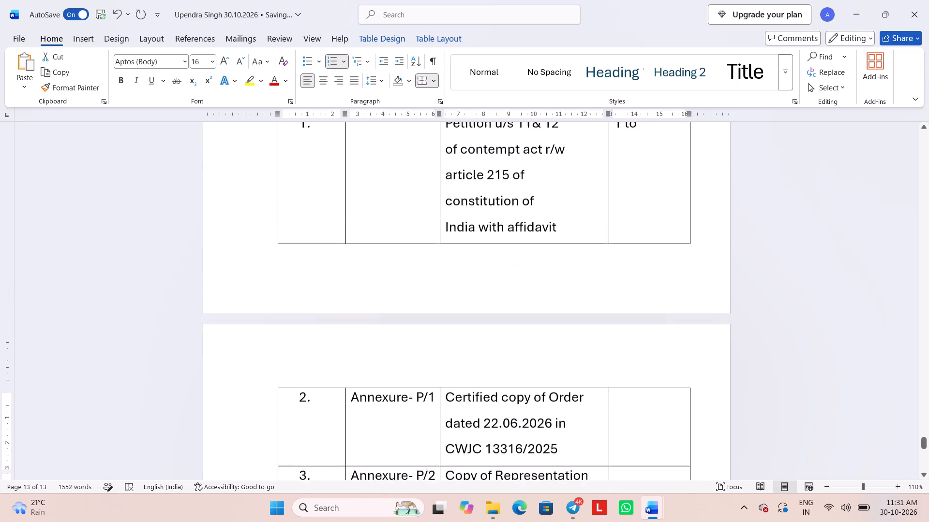
scroll(404, 349, up, 1)
double_click(360, 223)
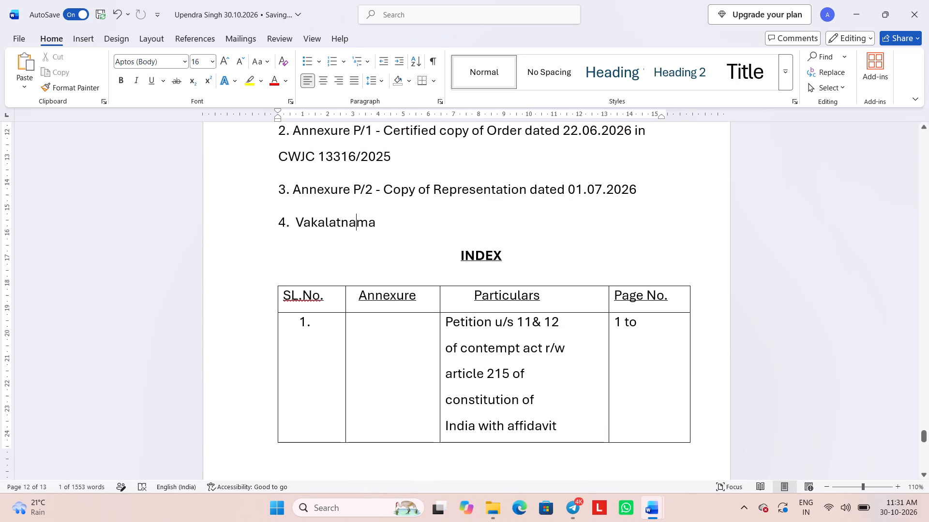
key(ctrl+c)
scroll(360, 223, down, 2)
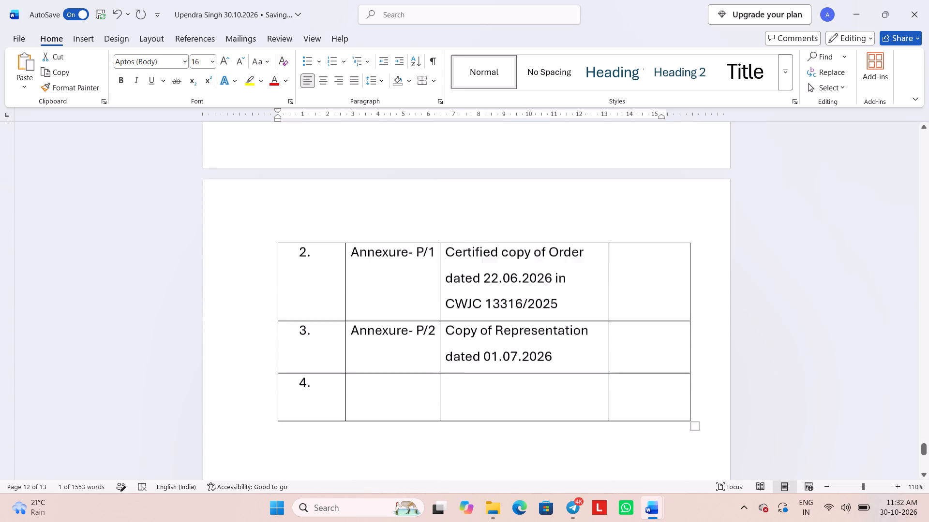
scroll(360, 223, down, 1)
click(486, 322)
key(ctrl+v)
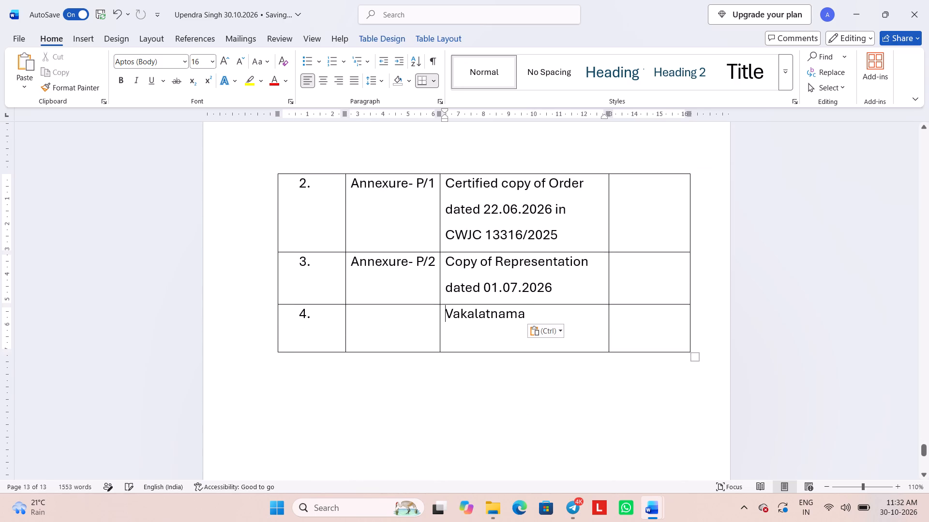
Remove the spare space below "Vakalatnama" and shrink row 4 to the height of a single text line.
key(Delete)
key(Delete)
drag(484, 351, 487, 322)
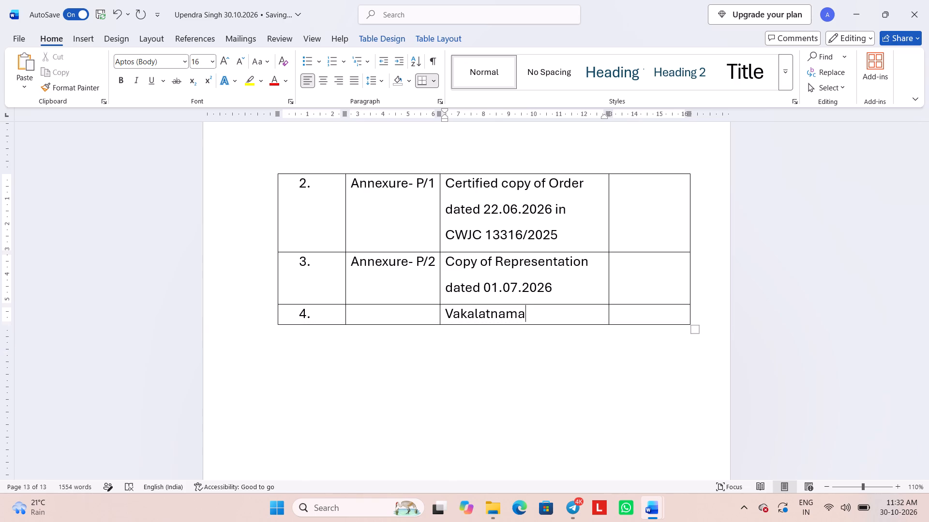
Extend the right indent of row 1's Particulars text out to nearly the column's right border.
scroll(487, 322, up, 5)
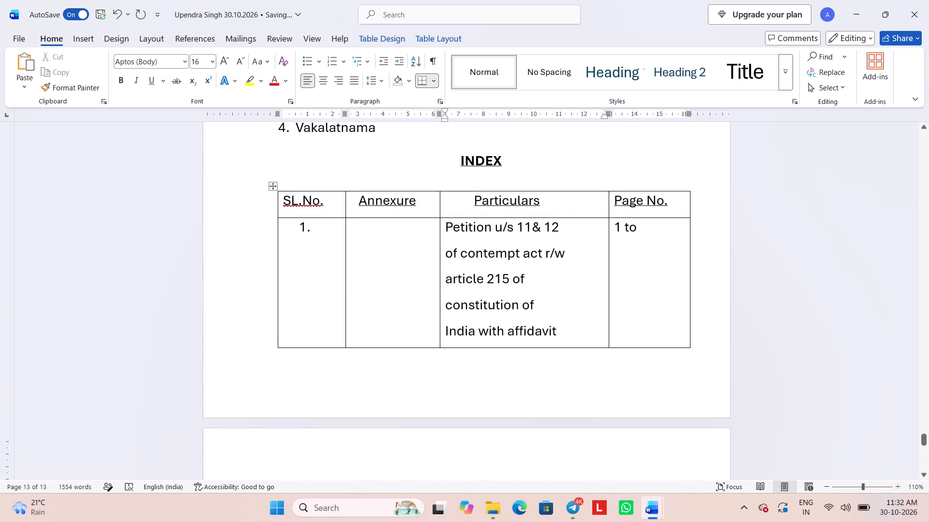
click(568, 331)
drag(567, 116, 601, 122)
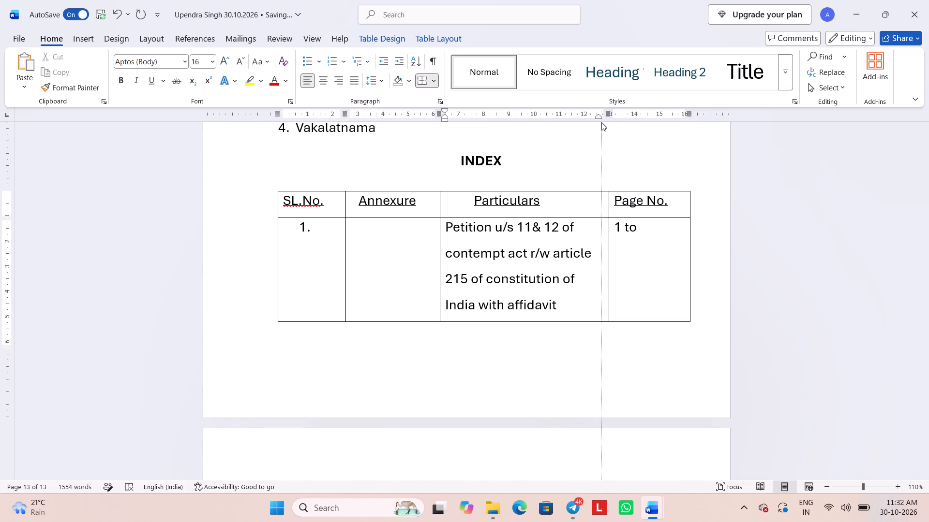
drag(601, 122, 604, 123)
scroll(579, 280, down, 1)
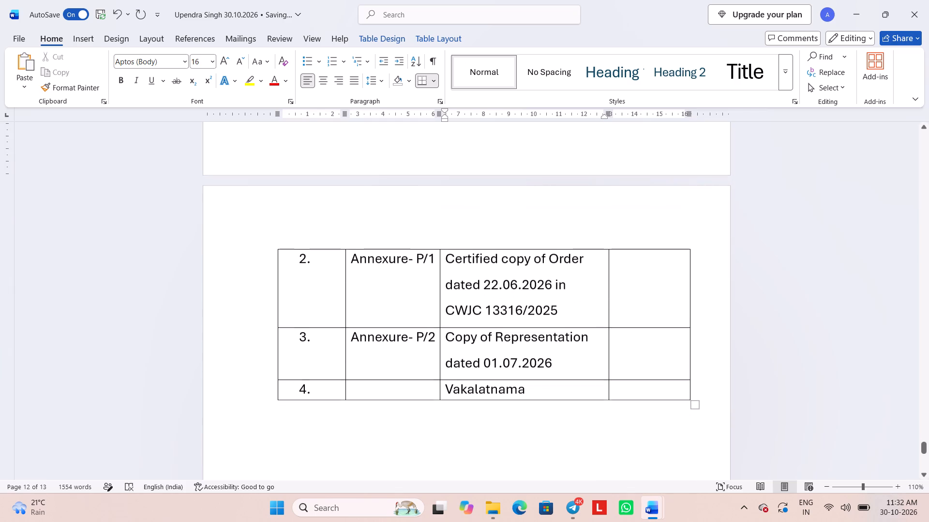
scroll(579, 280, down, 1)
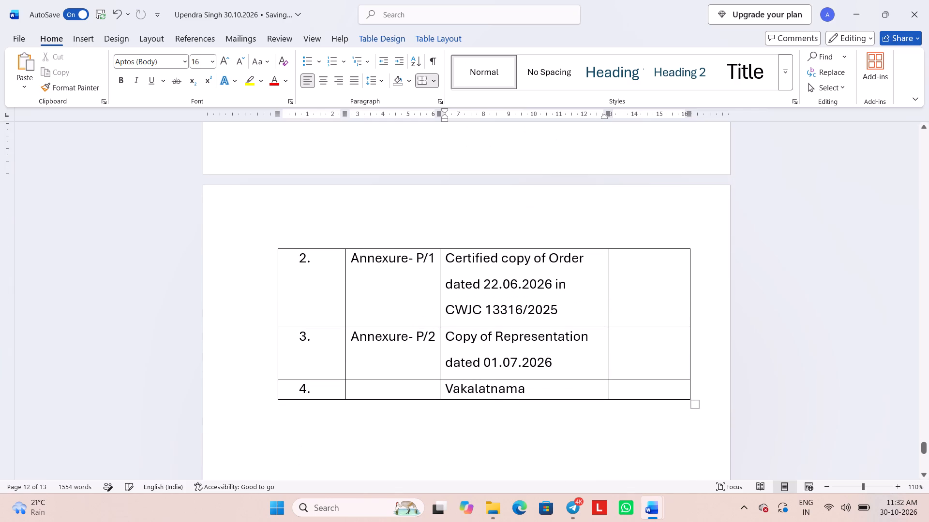
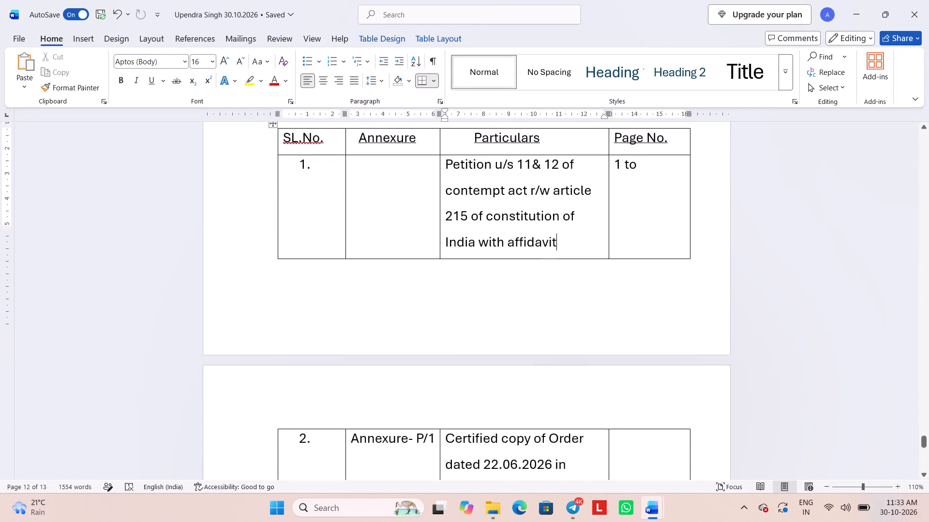
Delete the plain INDEX heading and its four typed list items above the new index table.
scroll(587, 335, up, 1)
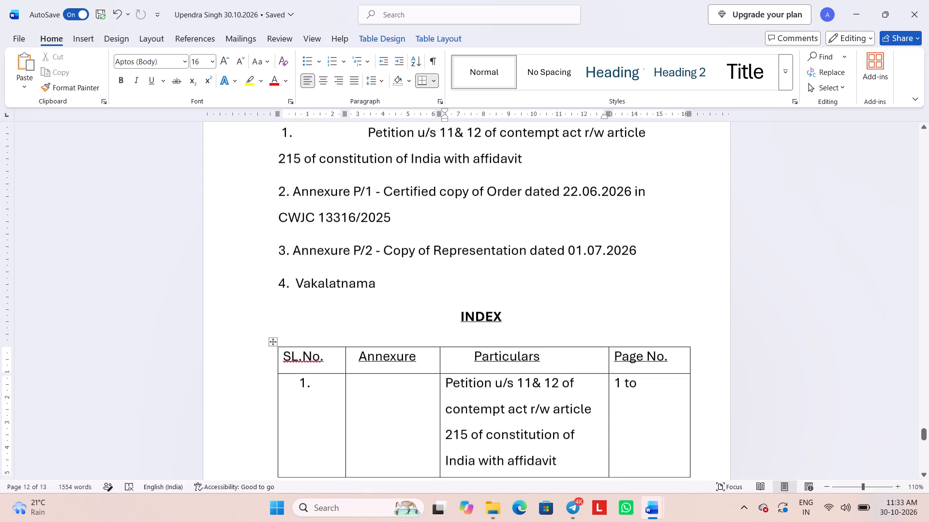
scroll(587, 335, up, 1)
drag(439, 389, 404, 234)
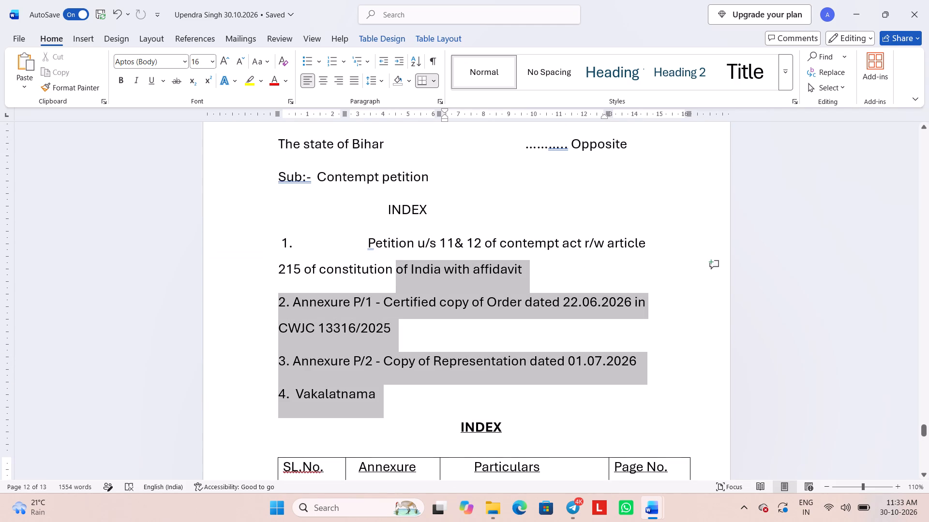
drag(404, 234, 383, 214)
key(BackSpace)
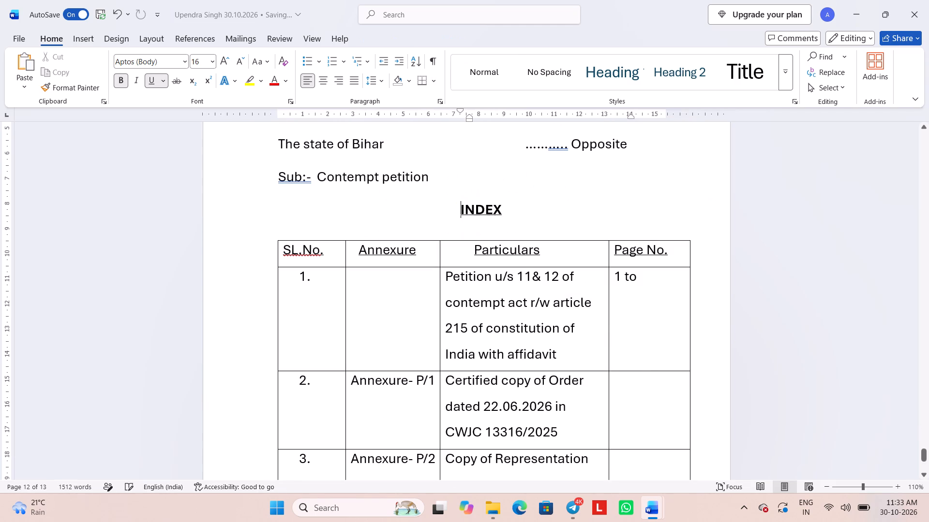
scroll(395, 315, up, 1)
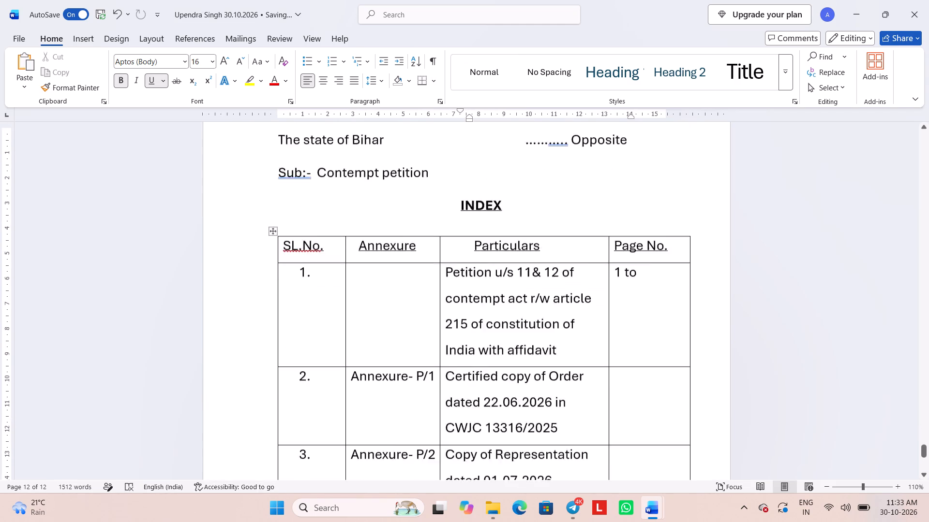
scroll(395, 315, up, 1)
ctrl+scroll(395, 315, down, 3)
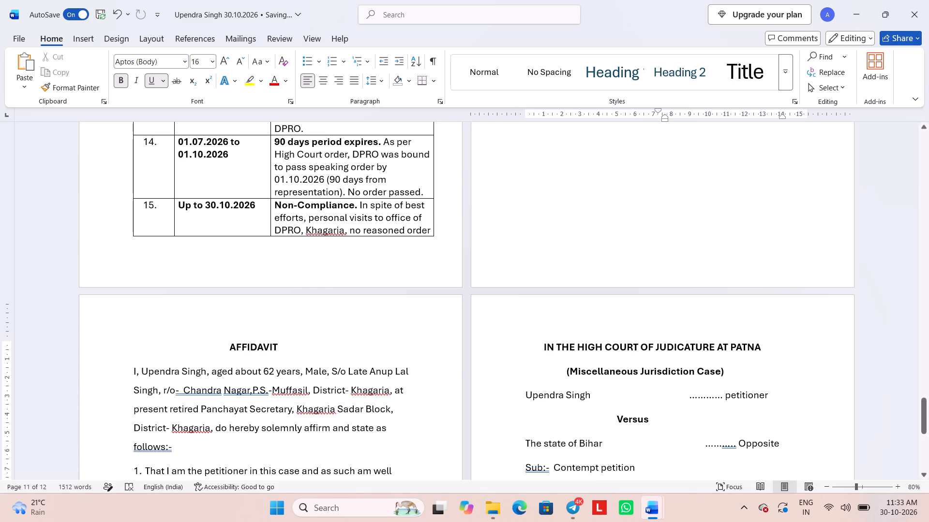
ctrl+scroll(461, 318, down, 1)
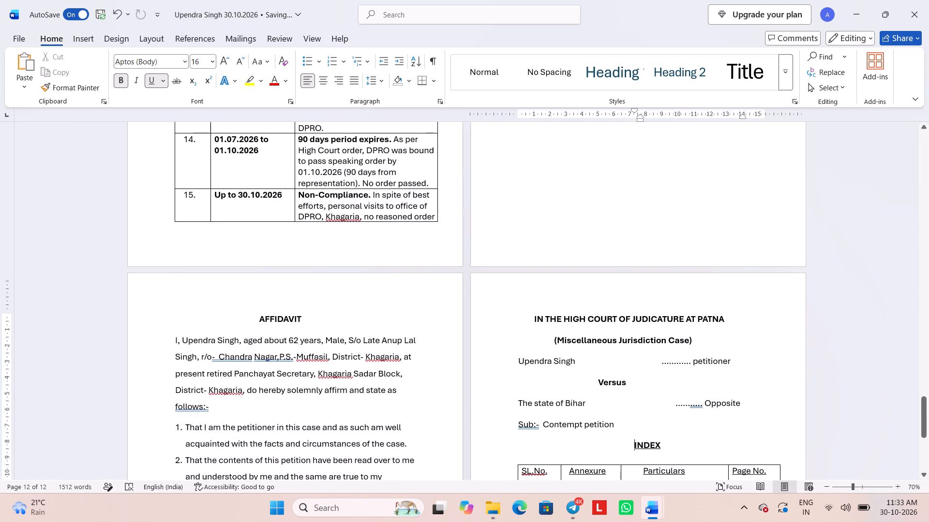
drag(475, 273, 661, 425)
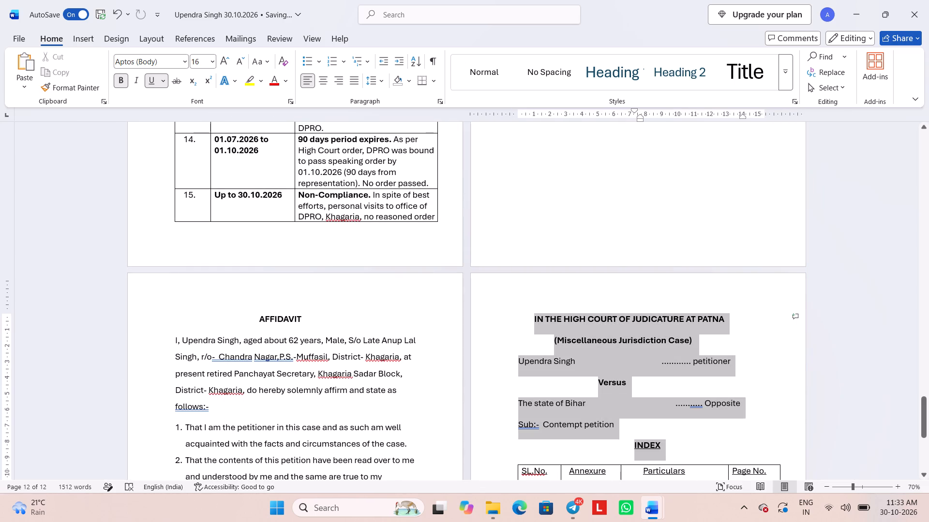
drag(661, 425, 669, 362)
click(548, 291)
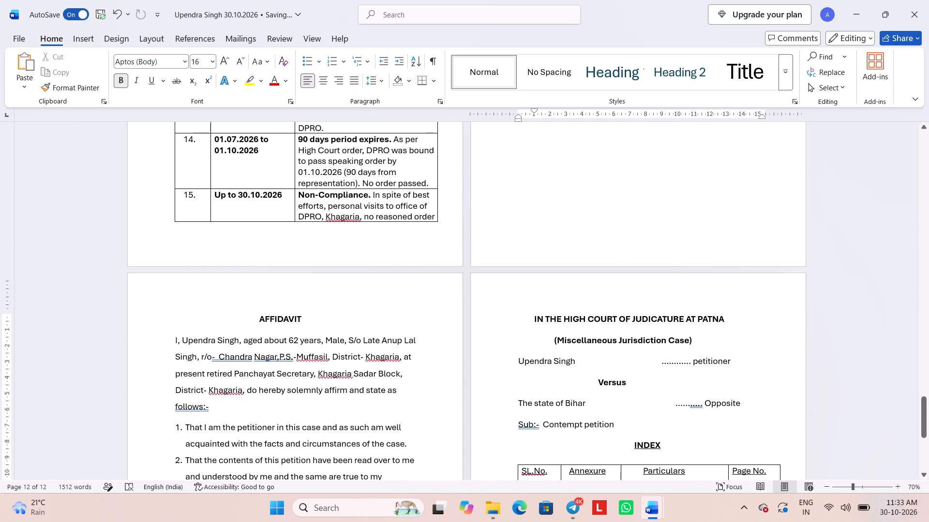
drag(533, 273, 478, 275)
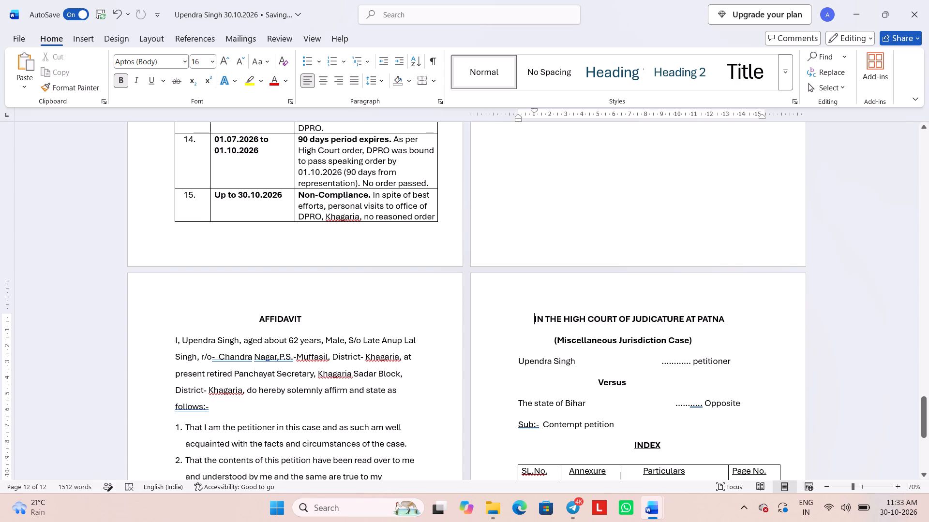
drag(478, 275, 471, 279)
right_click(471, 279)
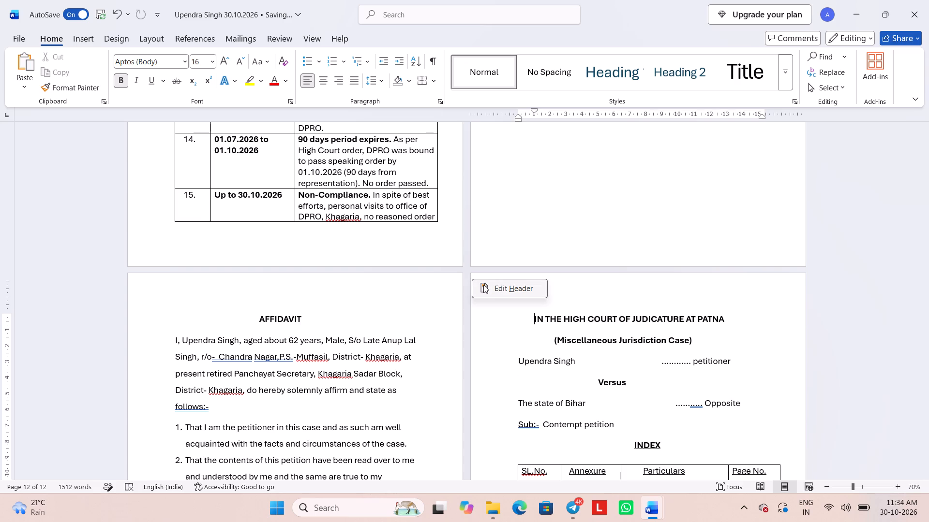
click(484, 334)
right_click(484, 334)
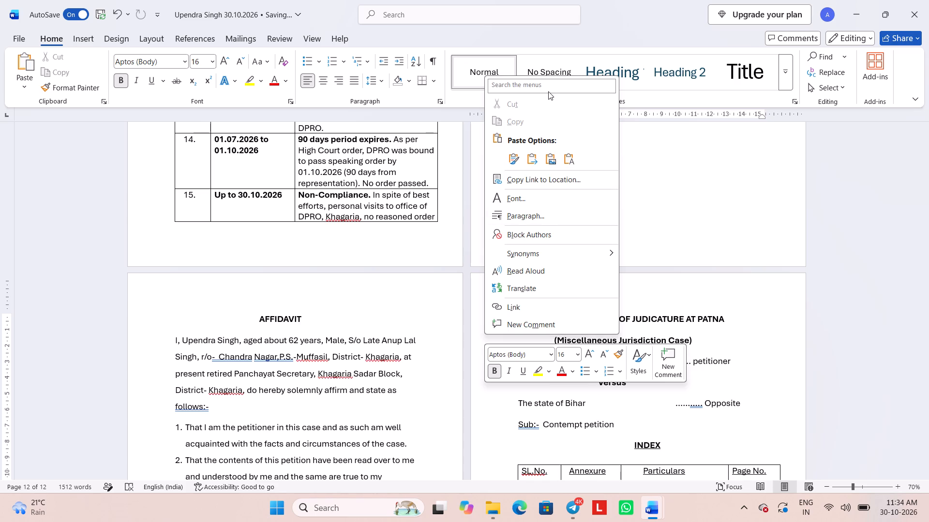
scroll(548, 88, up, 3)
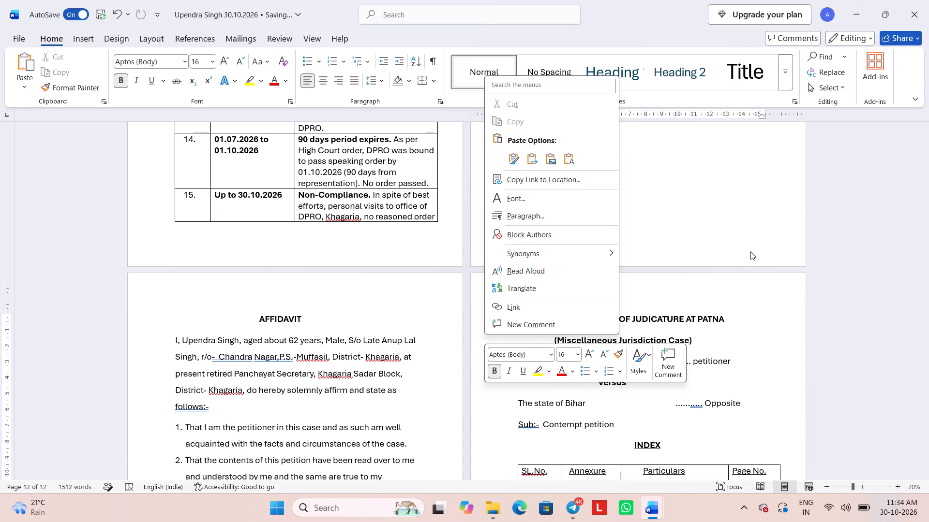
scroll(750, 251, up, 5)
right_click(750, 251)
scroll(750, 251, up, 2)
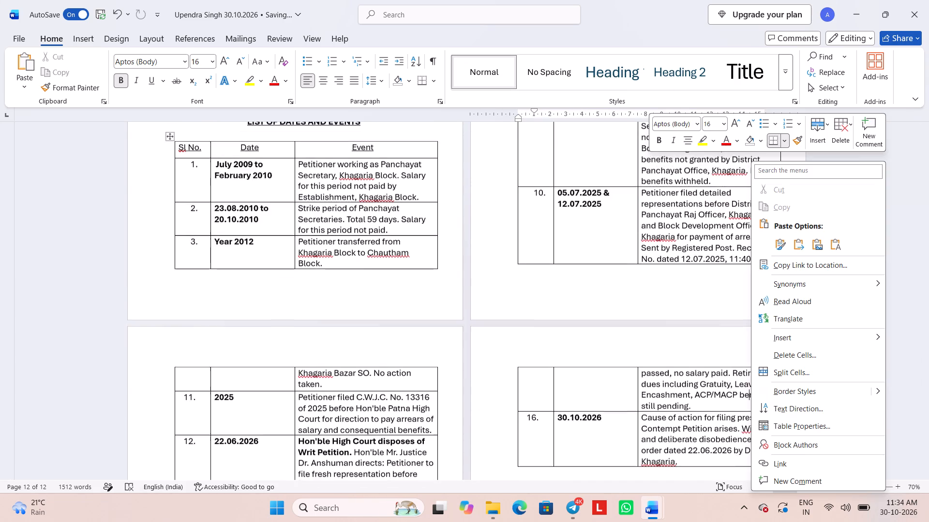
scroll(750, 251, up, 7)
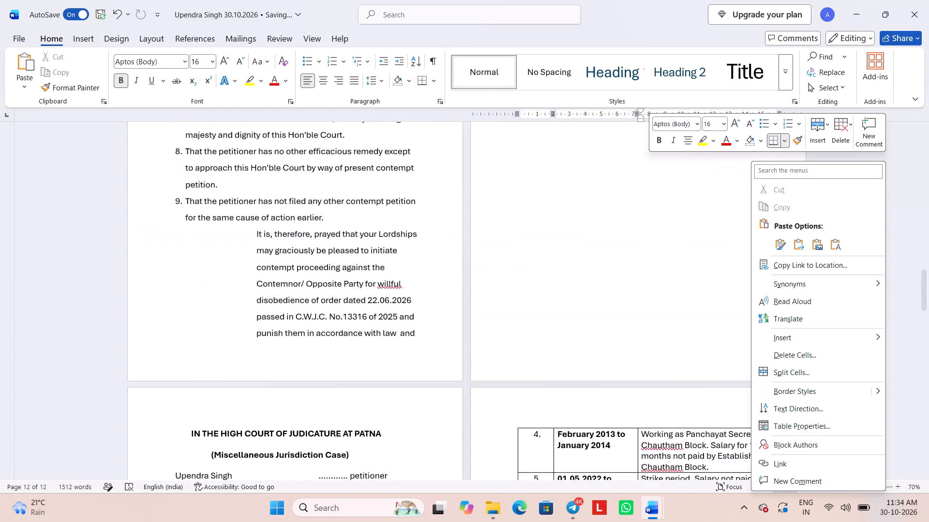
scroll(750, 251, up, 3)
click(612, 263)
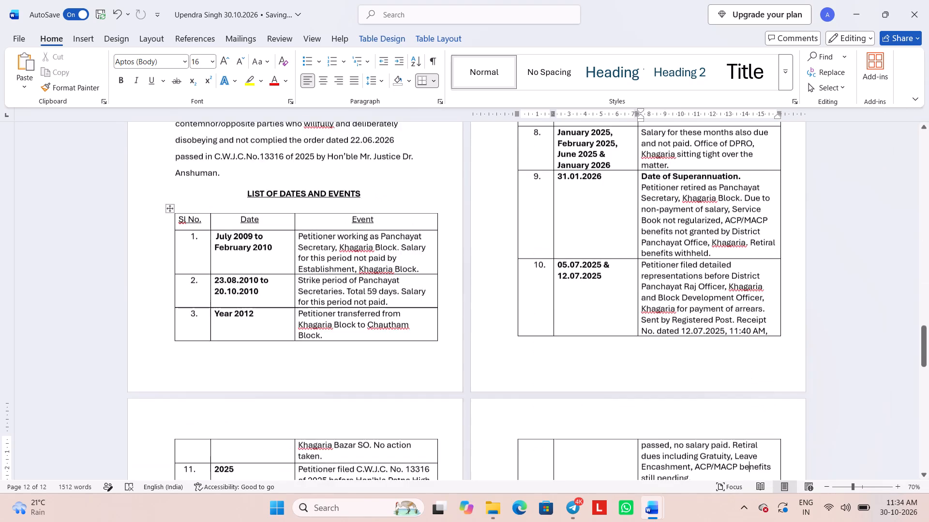
Copy the whole index page at the document's end, from the High Court heading through the complete INDEX table.
scroll(612, 263, up, 13)
scroll(612, 263, up, 8)
scroll(612, 263, down, 3)
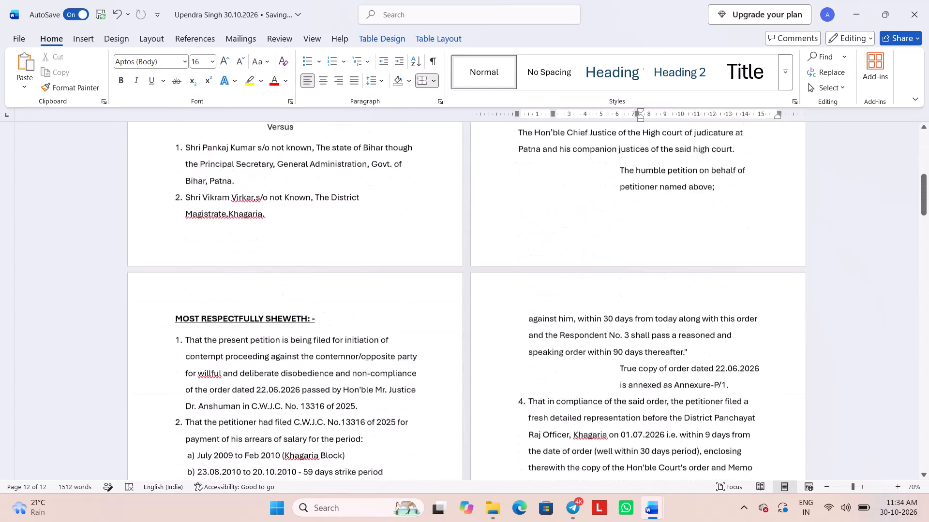
scroll(612, 263, down, 10)
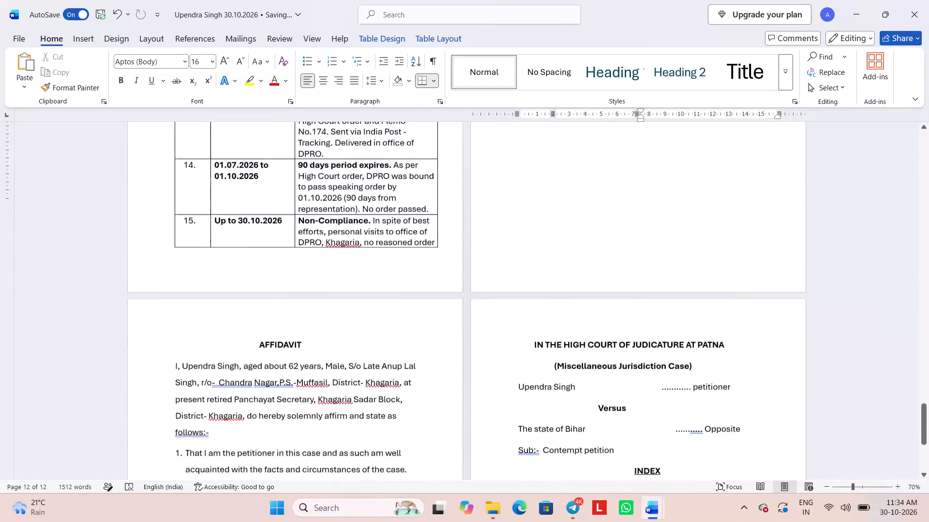
scroll(612, 263, down, 2)
drag(529, 245, 754, 521)
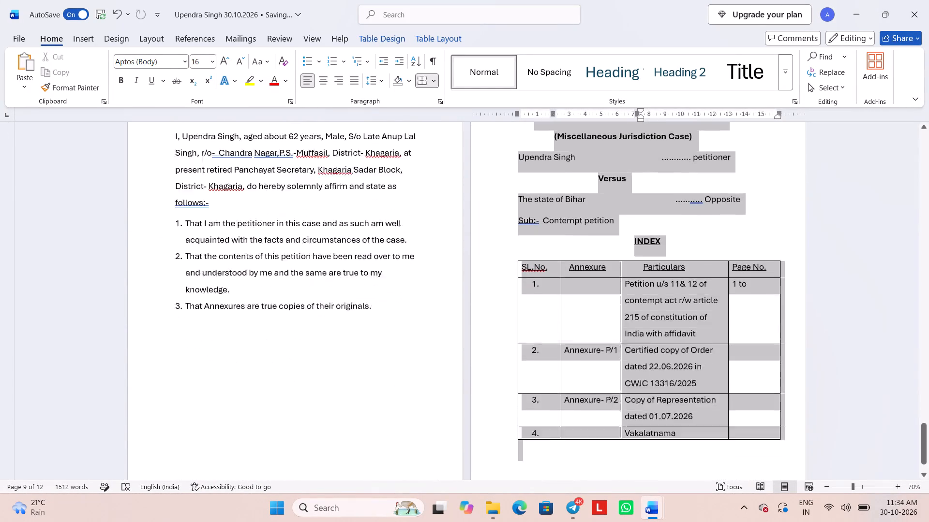
drag(754, 521, 789, 372)
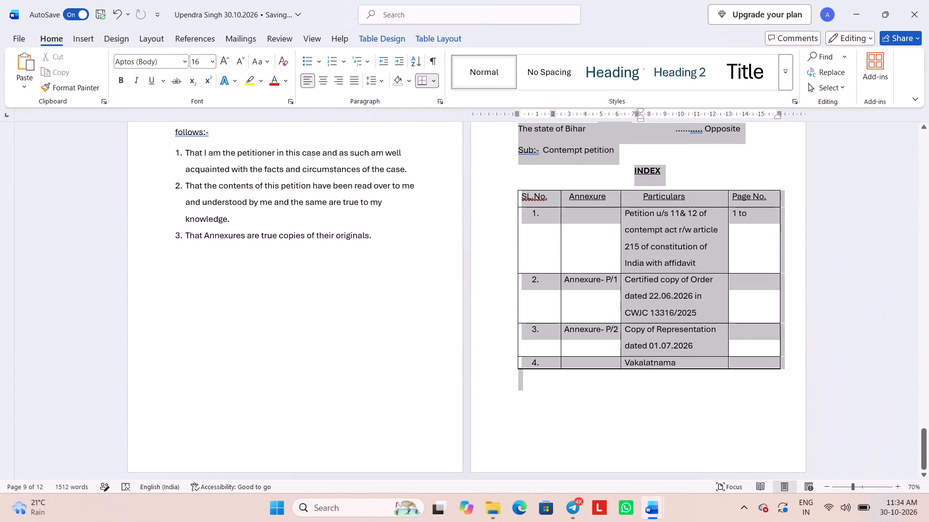
drag(789, 372, 789, 367)
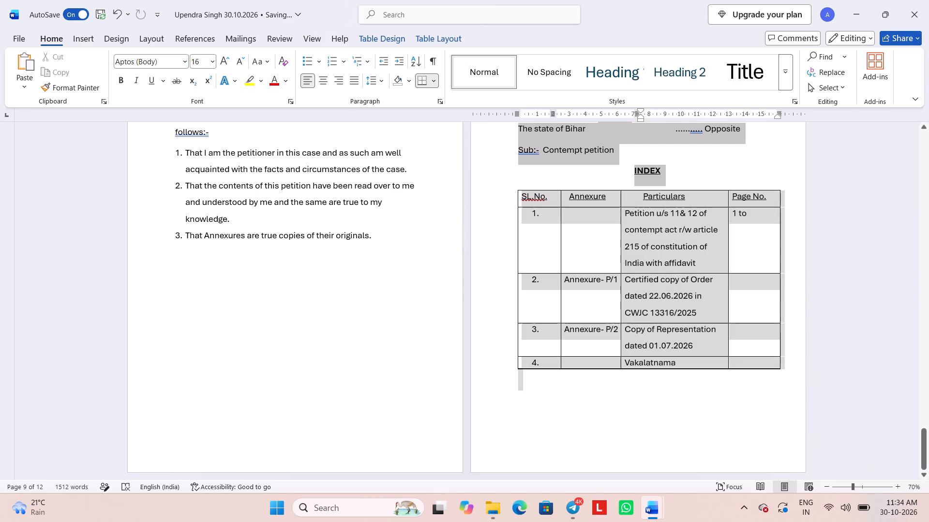
drag(789, 367, 777, 369)
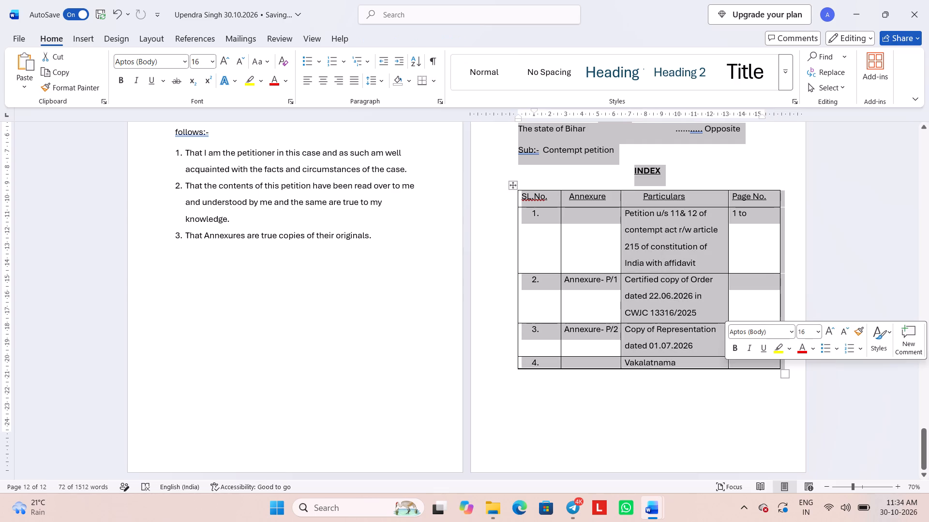
key(ctrl+c)
Insert a page break after "And for this the petitioner shall ever pray." and paste the copied index page before the Synopsis page.
scroll(777, 369, up, 8)
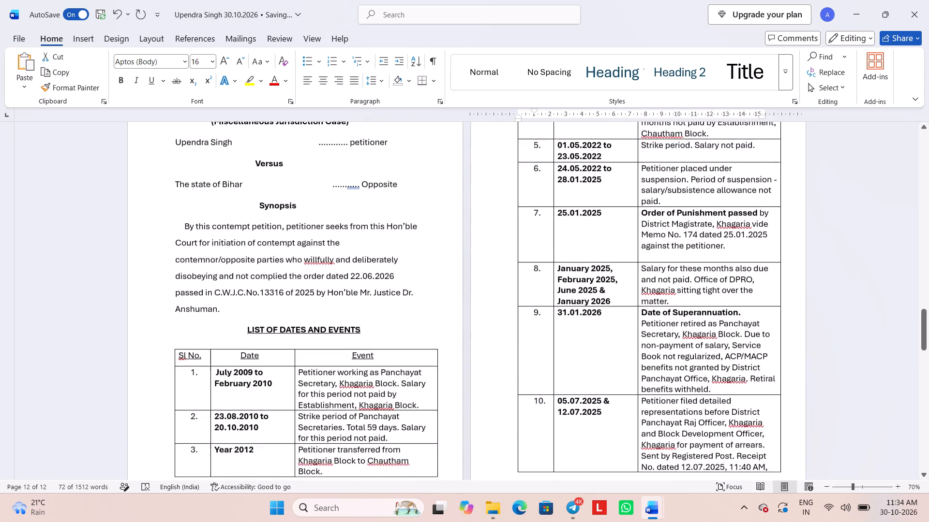
scroll(777, 369, up, 2)
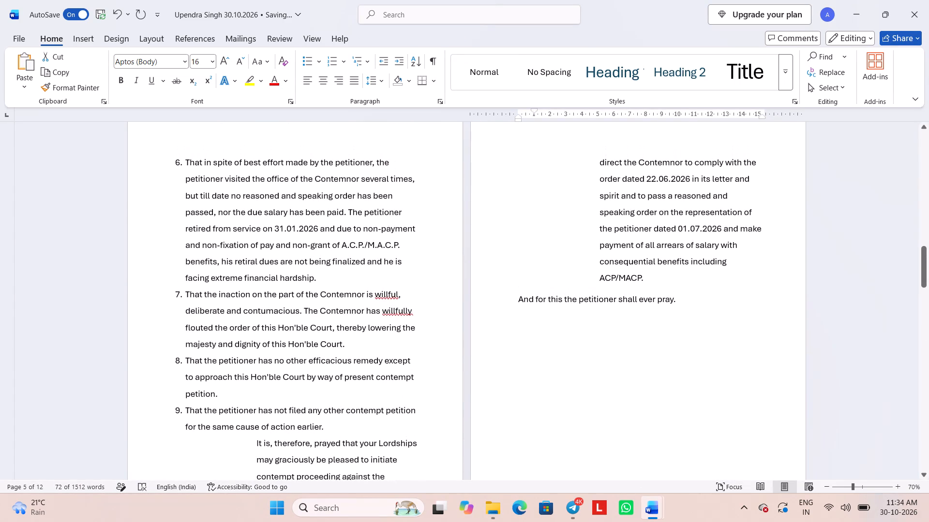
click(724, 306)
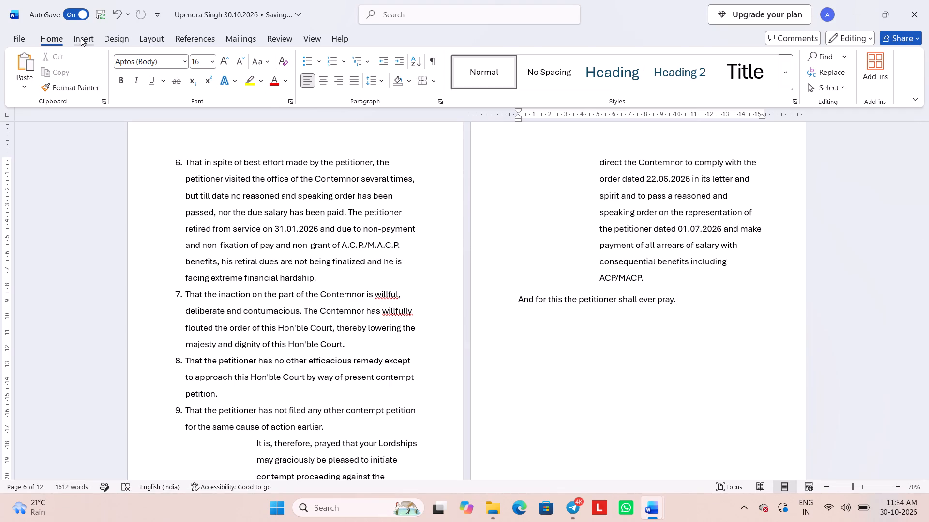
click(79, 39)
click(51, 87)
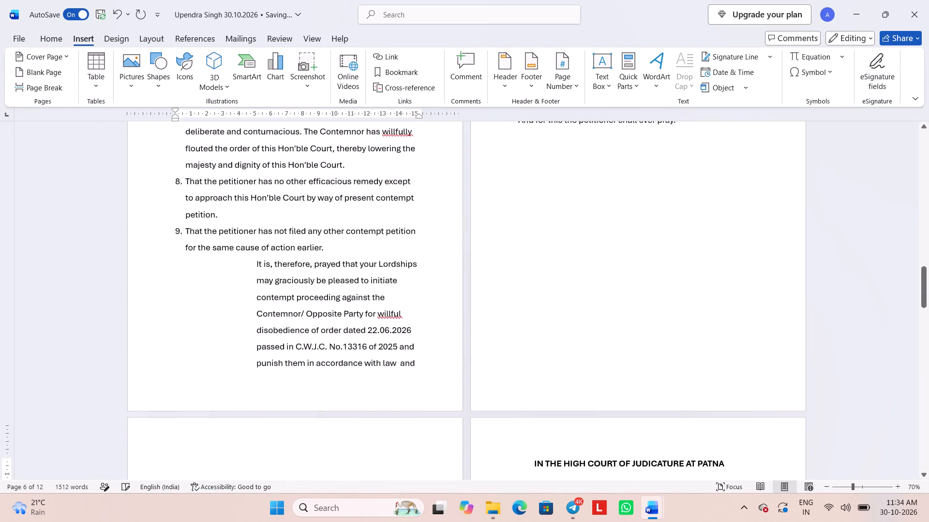
scroll(313, 308, down, 3)
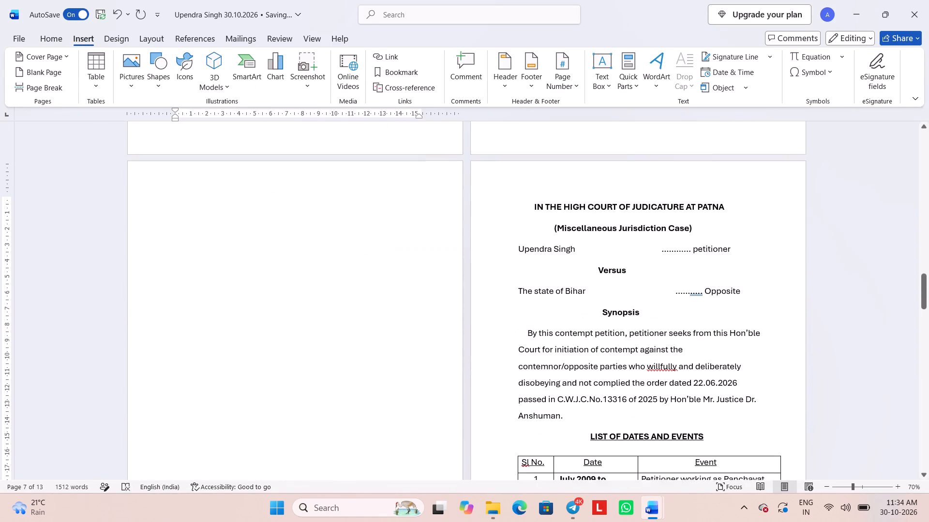
key(ctrl+v)
Delete the original index page at the document's end, including the empty lines after the affidavit's third point.
scroll(313, 308, down, 2)
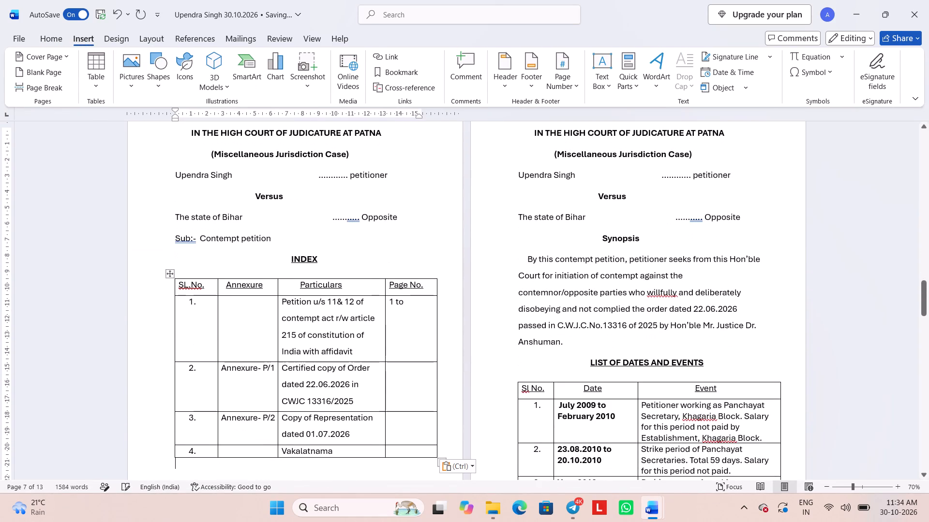
scroll(313, 308, down, 4)
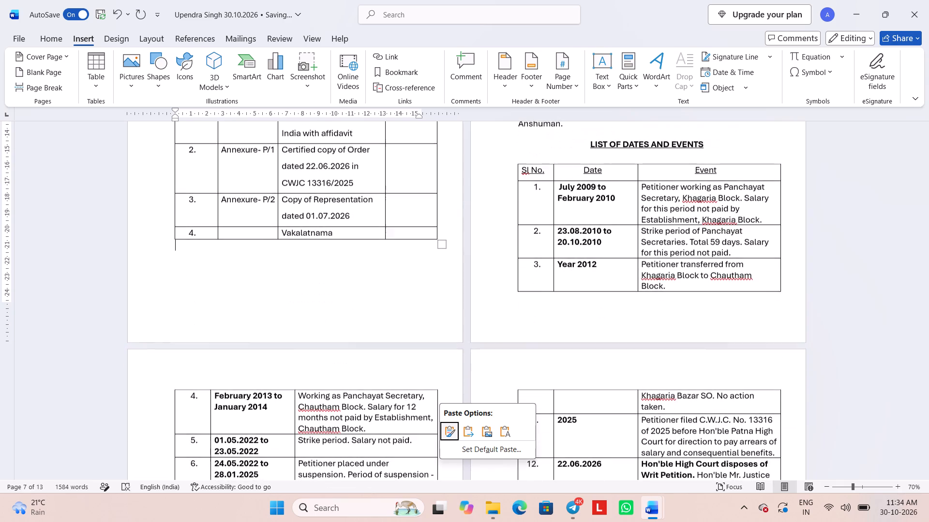
scroll(313, 308, down, 4)
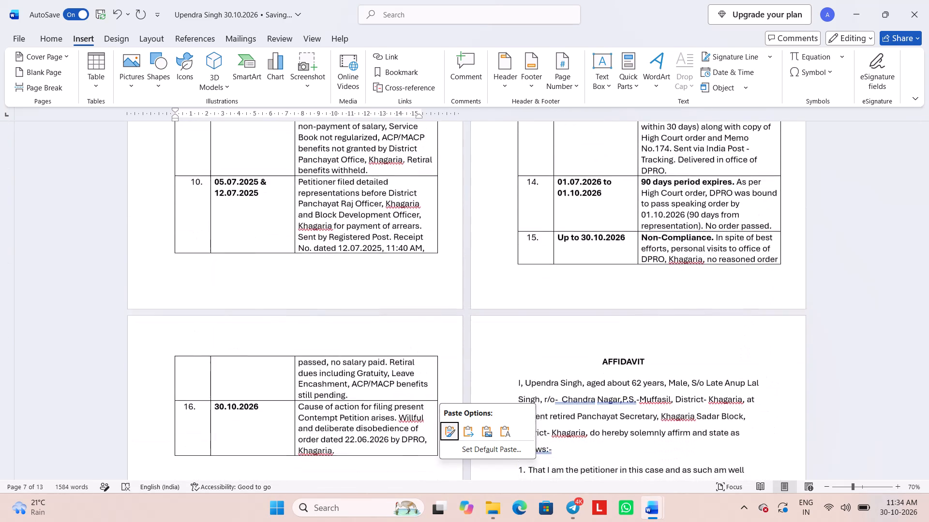
scroll(313, 308, down, 3)
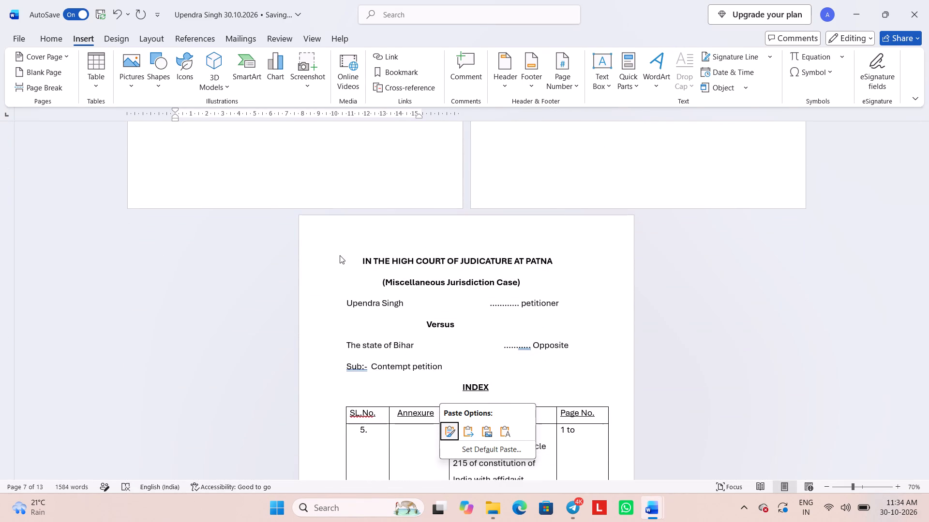
click(355, 262)
drag(355, 262, 442, 448)
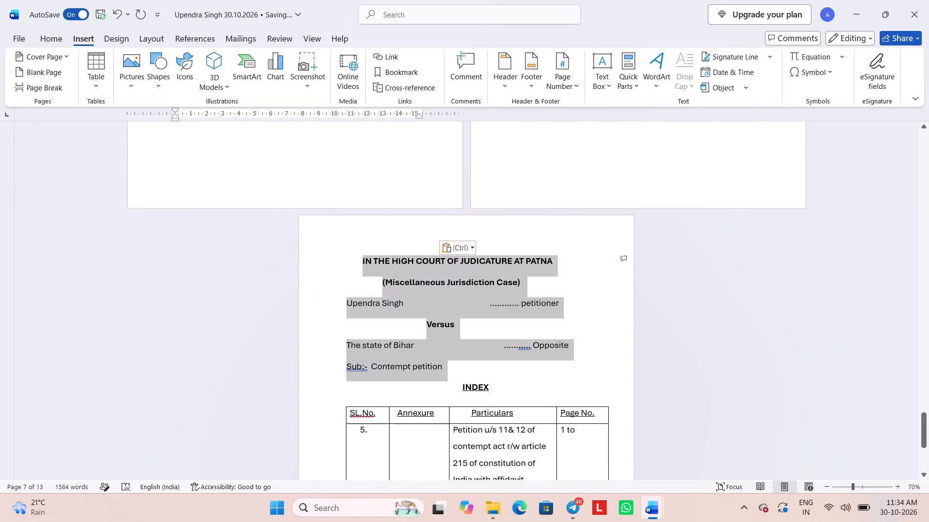
drag(442, 448, 503, 521)
key(BackSpace)
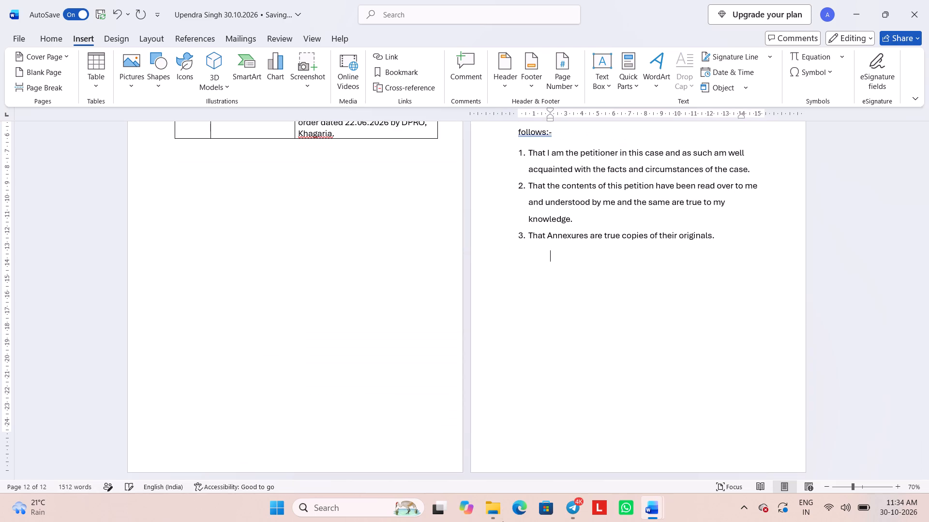
key(BackSpace)
key(BackSpace)
key(BackSpace)
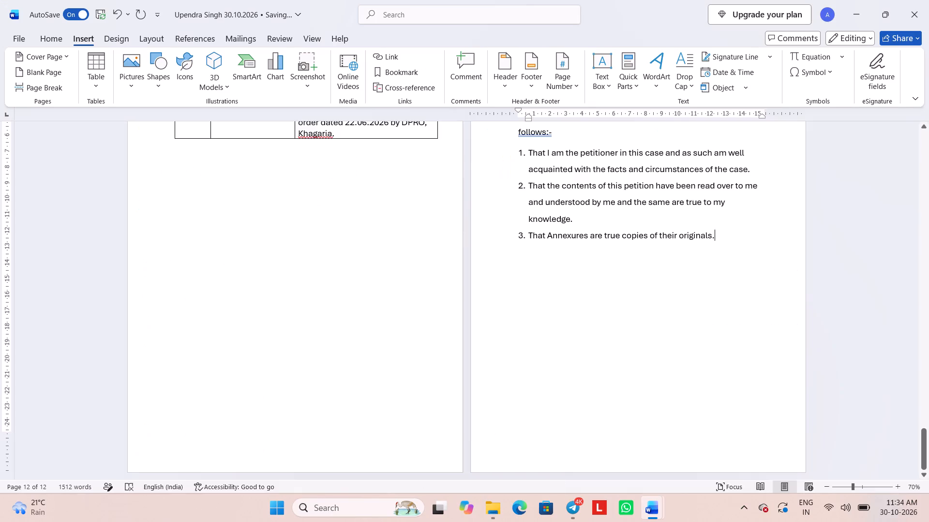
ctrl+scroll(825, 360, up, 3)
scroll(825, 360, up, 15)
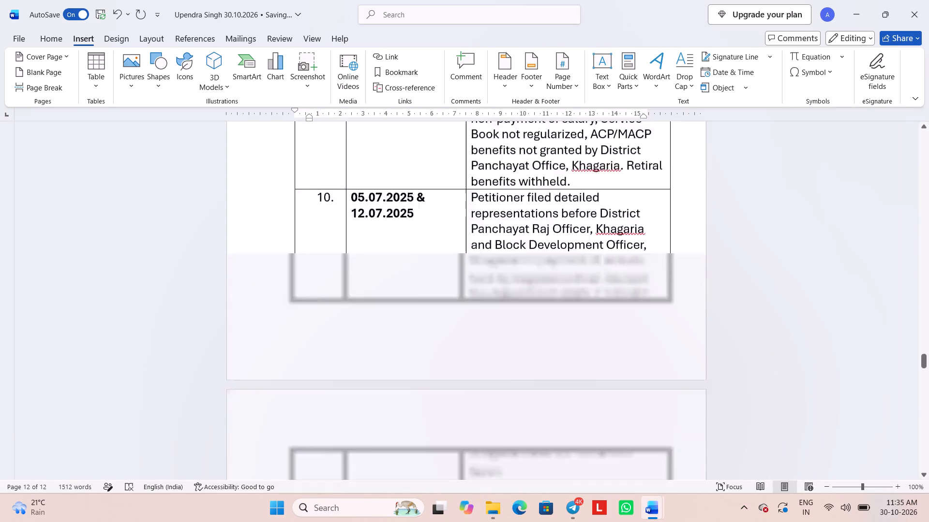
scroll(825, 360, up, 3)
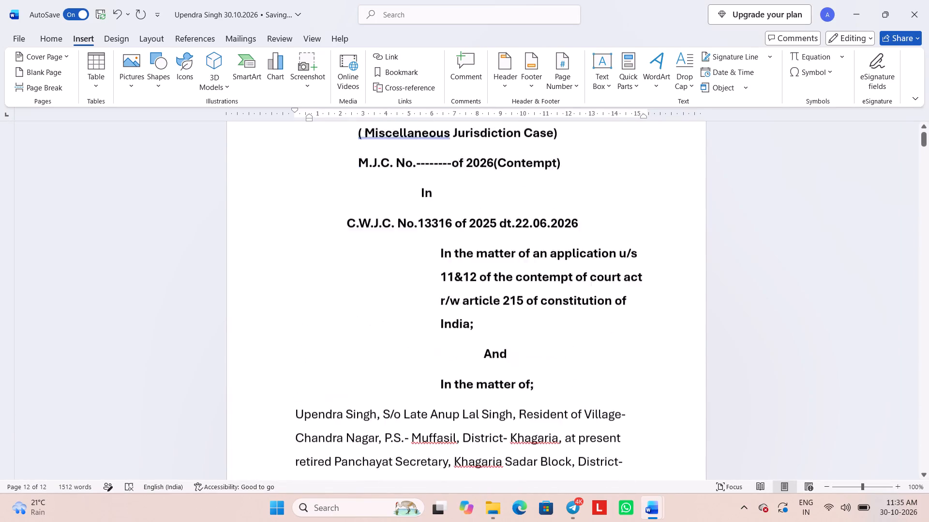
Insert centred page numbers at the top of the pages and shift their first-line indent left, beyond the left margin.
scroll(825, 360, up, 1)
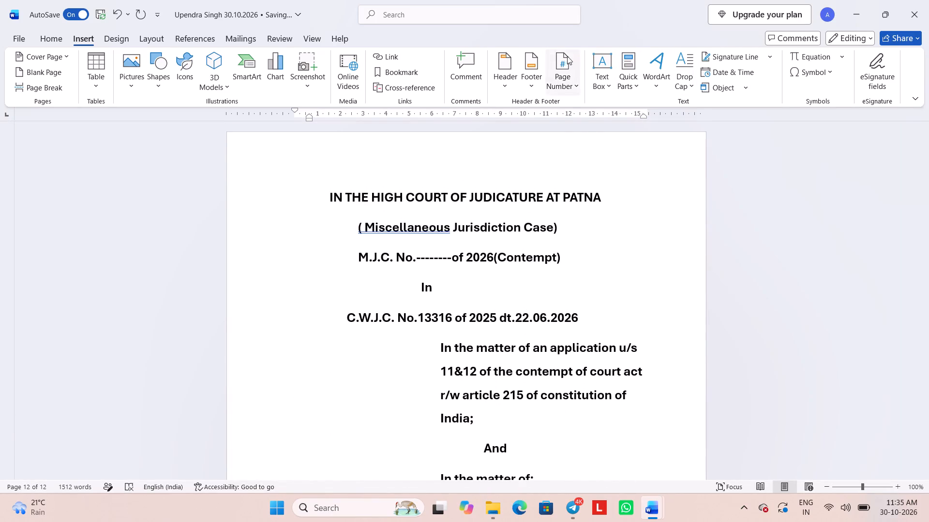
click(566, 56)
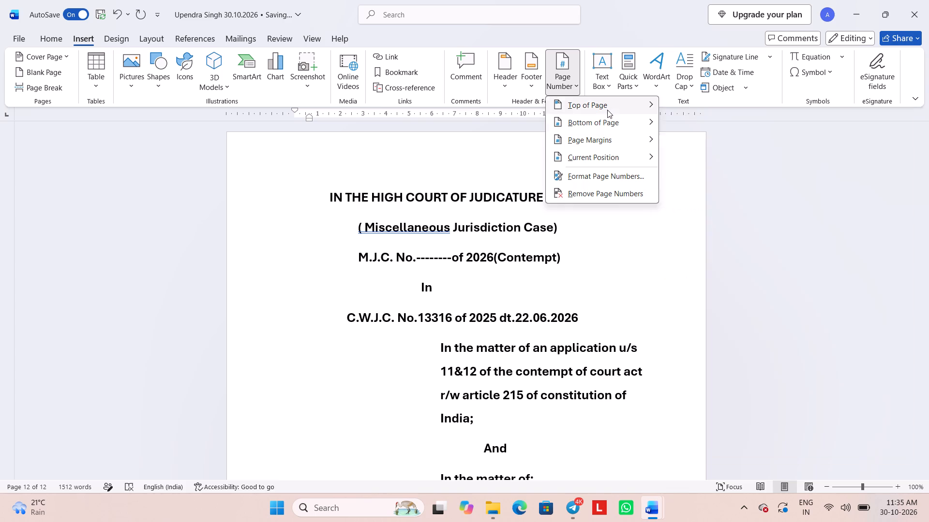
click(711, 228)
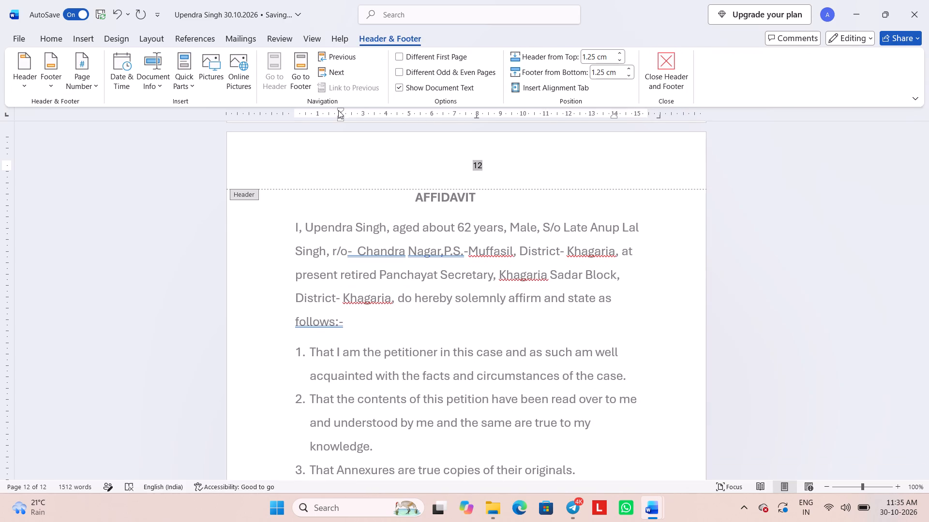
drag(340, 109, 261, 110)
Format the page number in the header as bold with font size 15.
drag(458, 162, 420, 168)
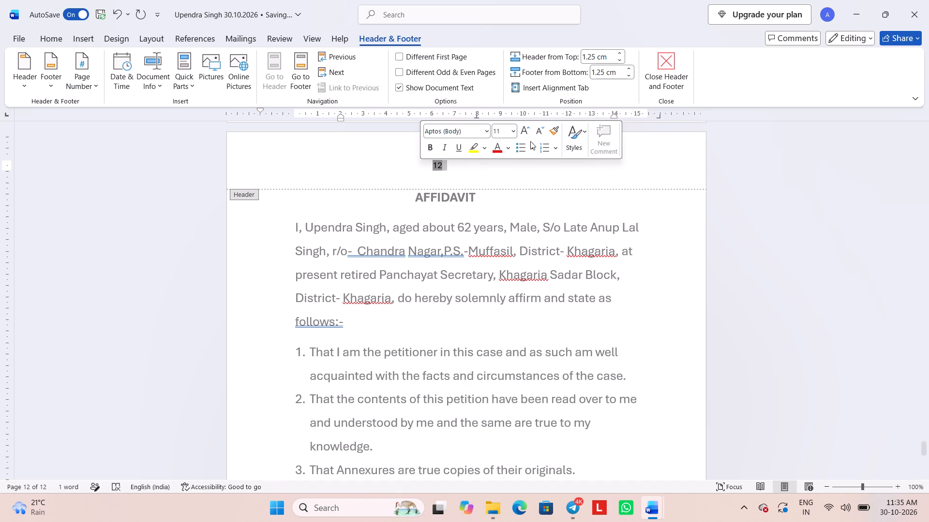
click(504, 132)
text(15)
key(Return)
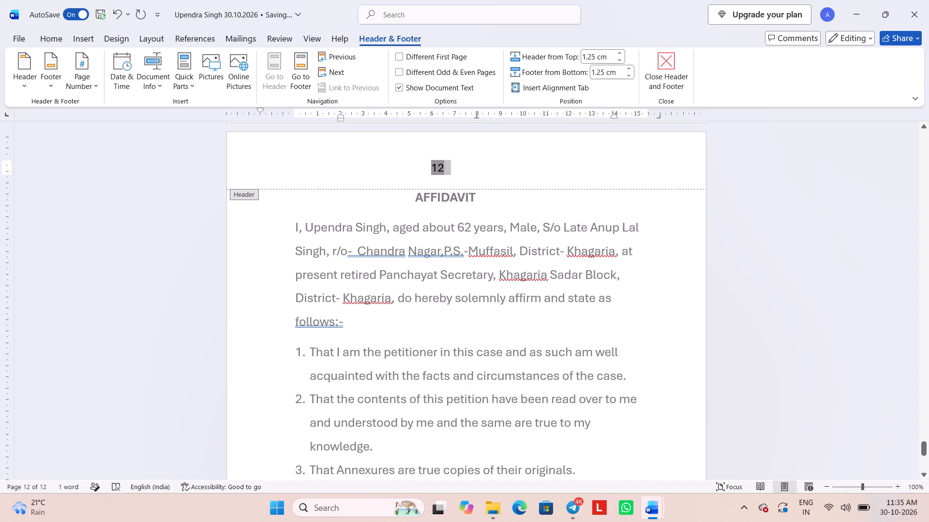
click(56, 32)
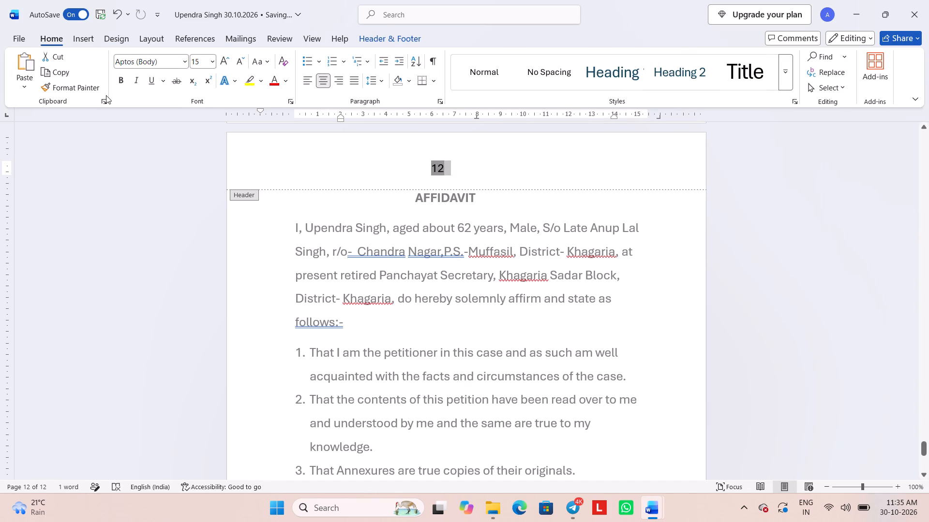
click(115, 71)
click(116, 71)
click(123, 80)
click(740, 174)
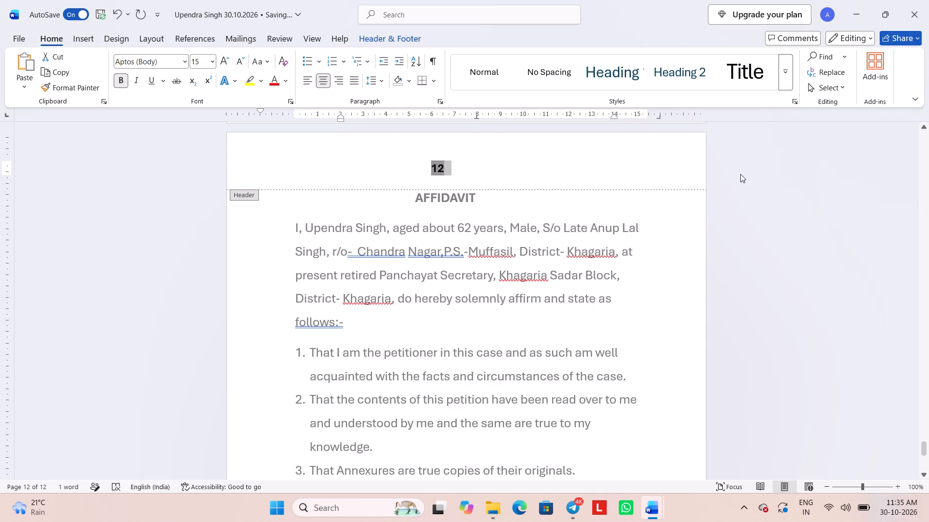
Leave header editing and return to the body text of the affidavit page.
click(515, 299)
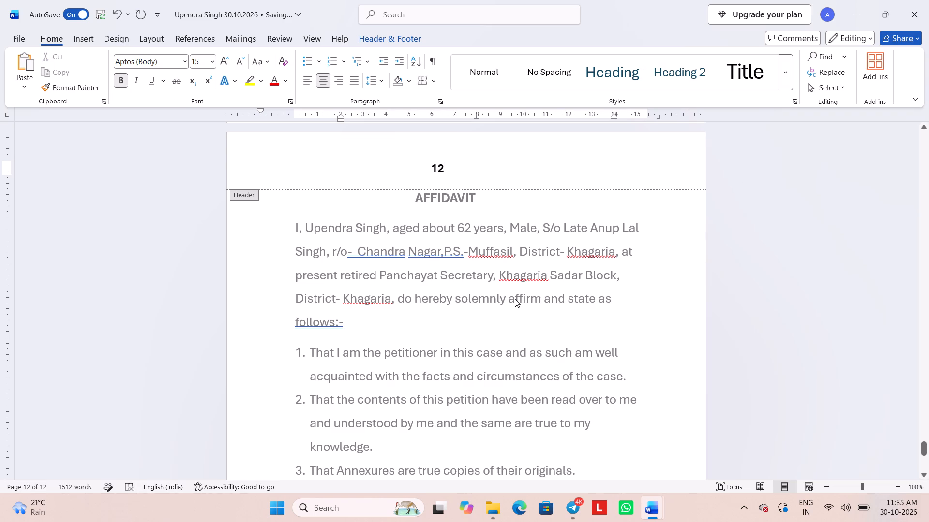
double_click(515, 299)
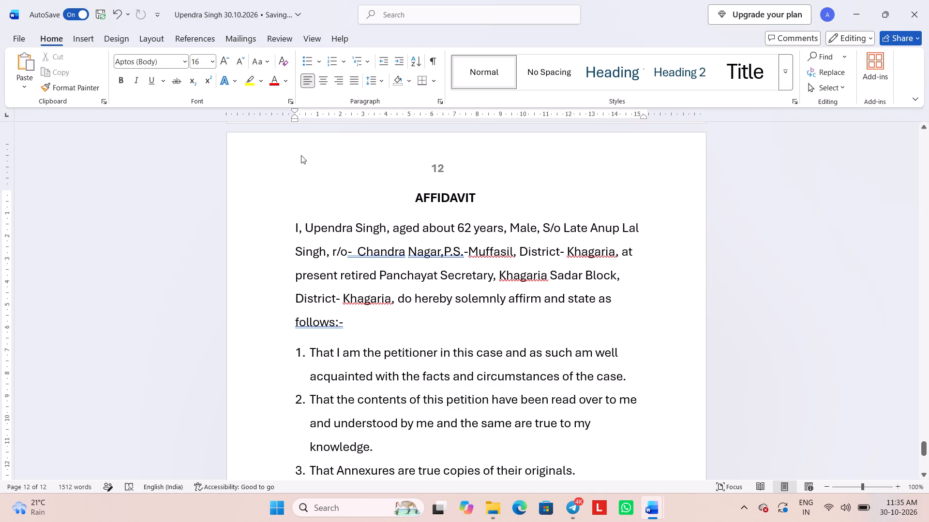
Review the whole document, from the first page to the affidavit, checking the header page numbers and page layout.
scroll(301, 155, up, 17)
scroll(301, 155, down, 4)
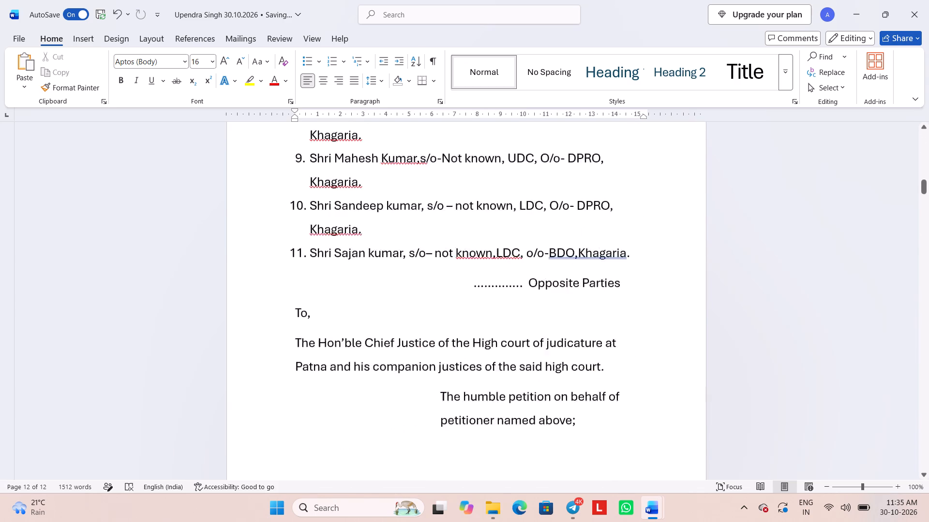
scroll(301, 155, down, 9)
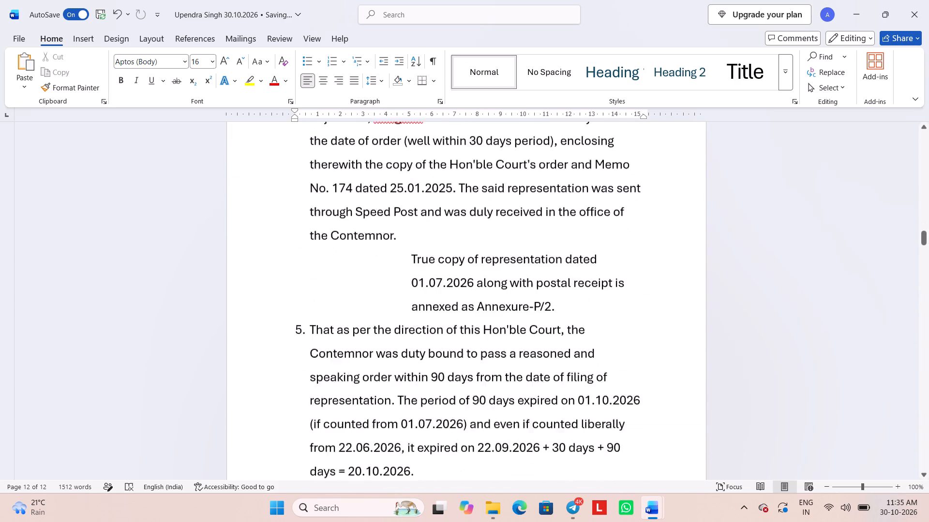
scroll(301, 155, down, 8)
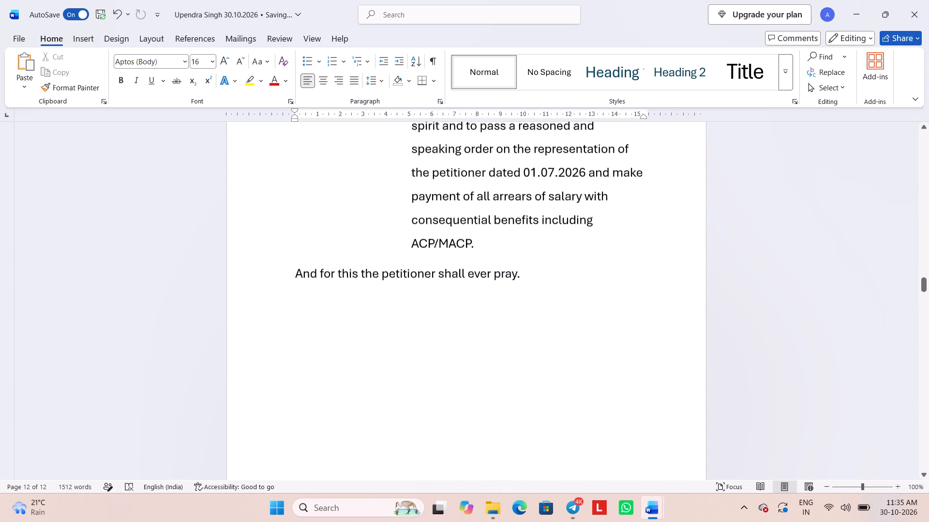
scroll(301, 155, down, 6)
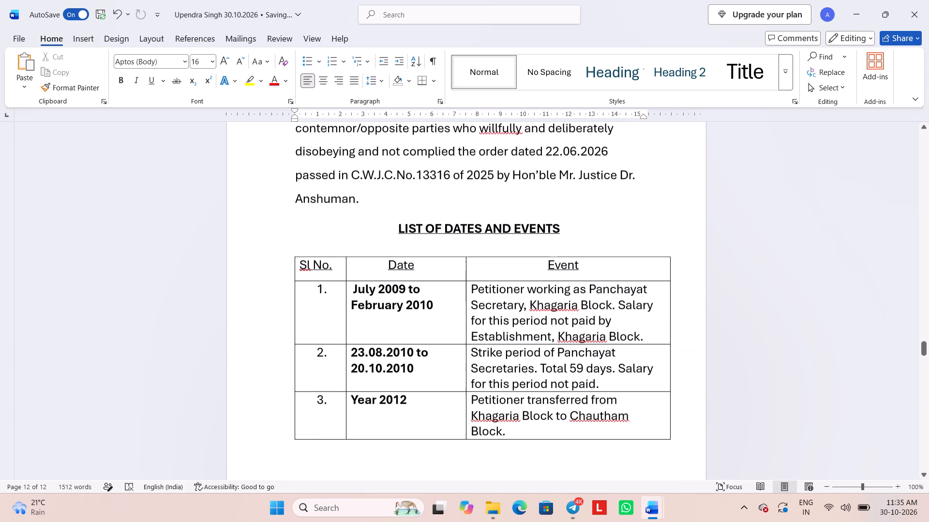
scroll(301, 155, down, 7)
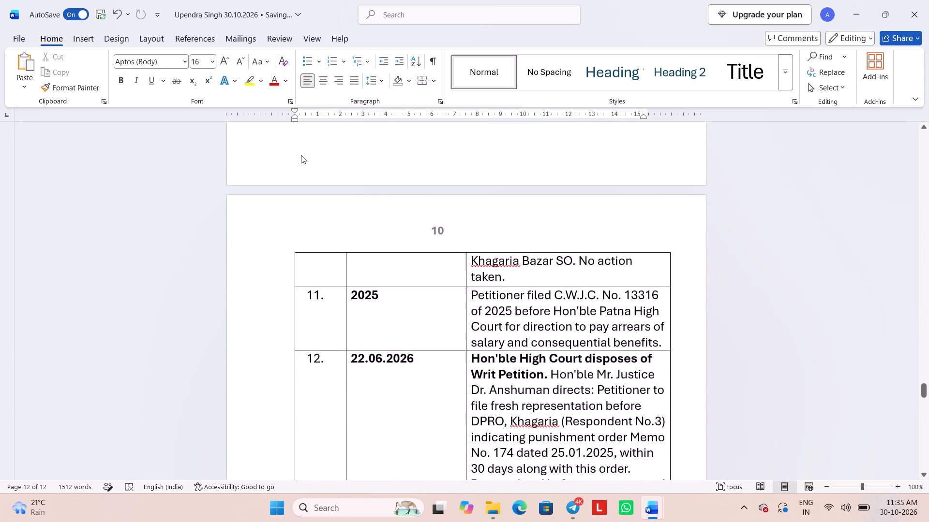
scroll(301, 155, down, 6)
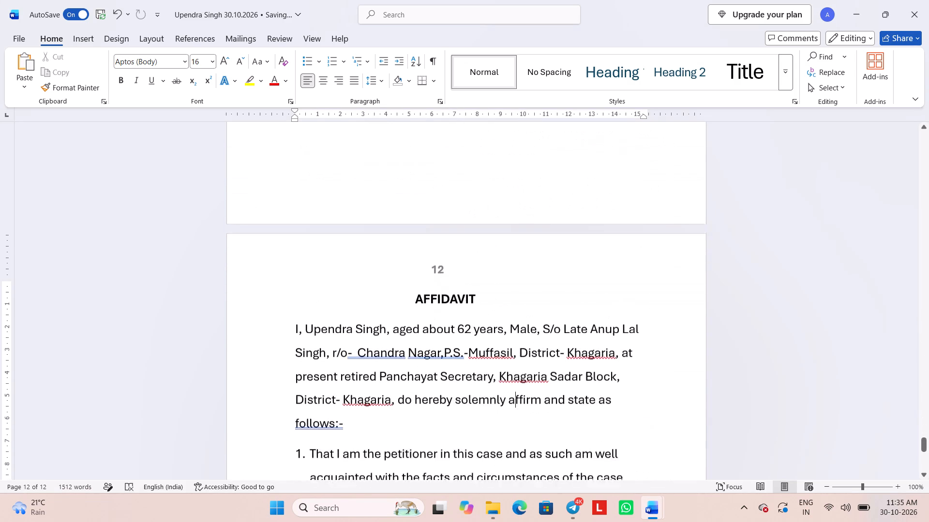
scroll(301, 155, down, 1)
scroll(301, 155, up, 20)
scroll(301, 155, up, 17)
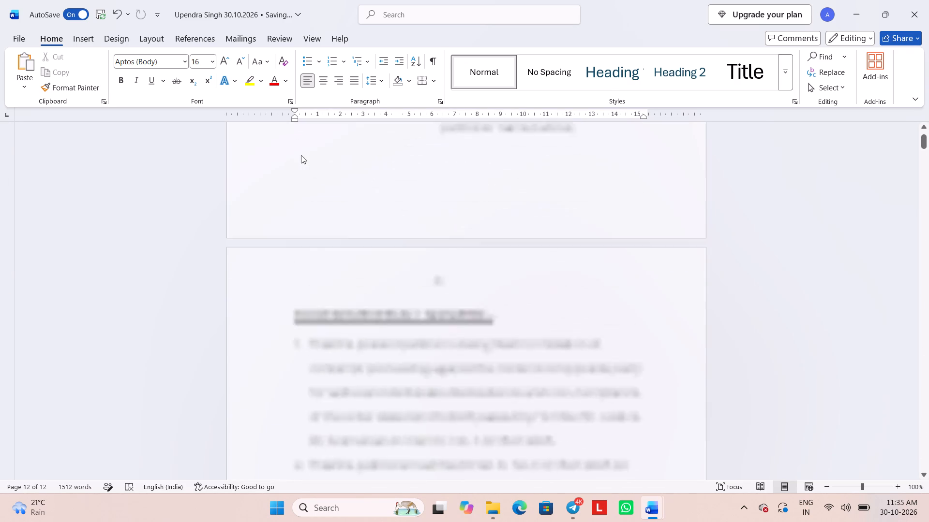
scroll(301, 155, up, 1)
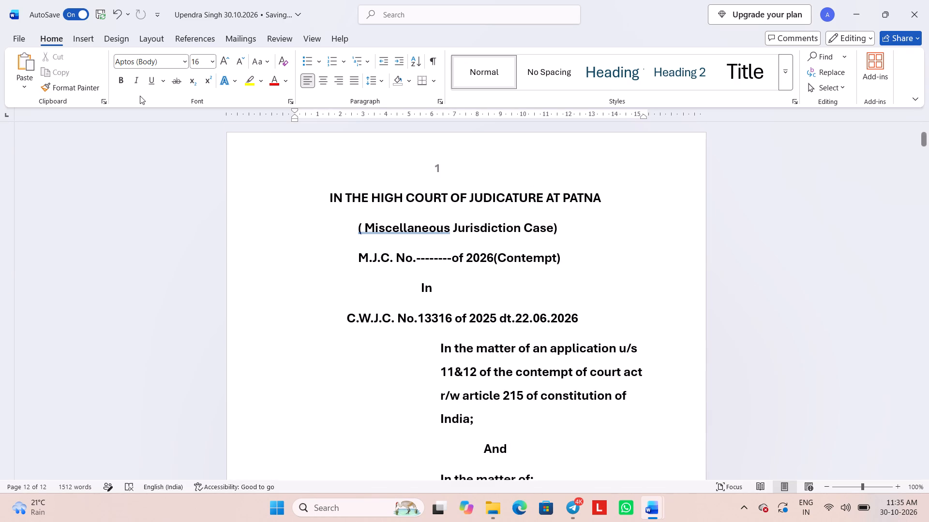
Print the document to a PDF in the Downloads folder, reusing the document's own file name for the PDF.
click(211, 0)
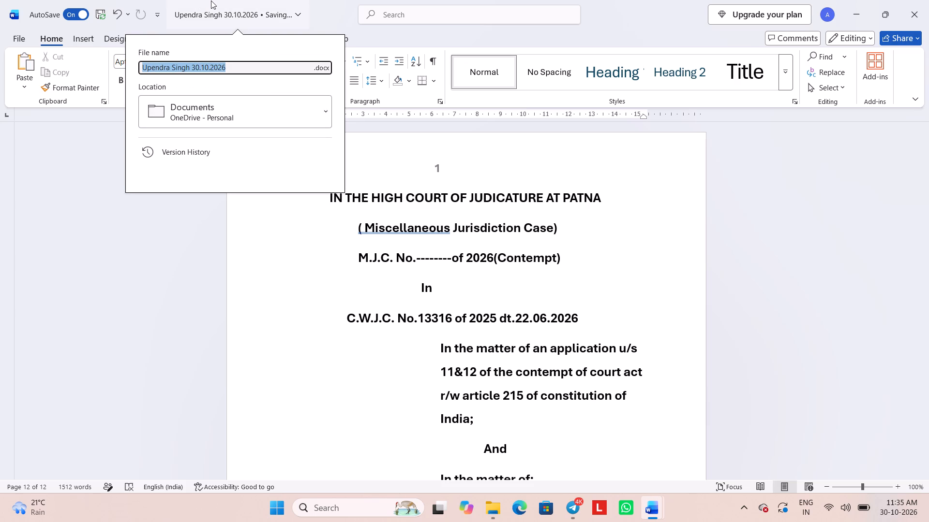
key(ctrl+c)
click(52, 133)
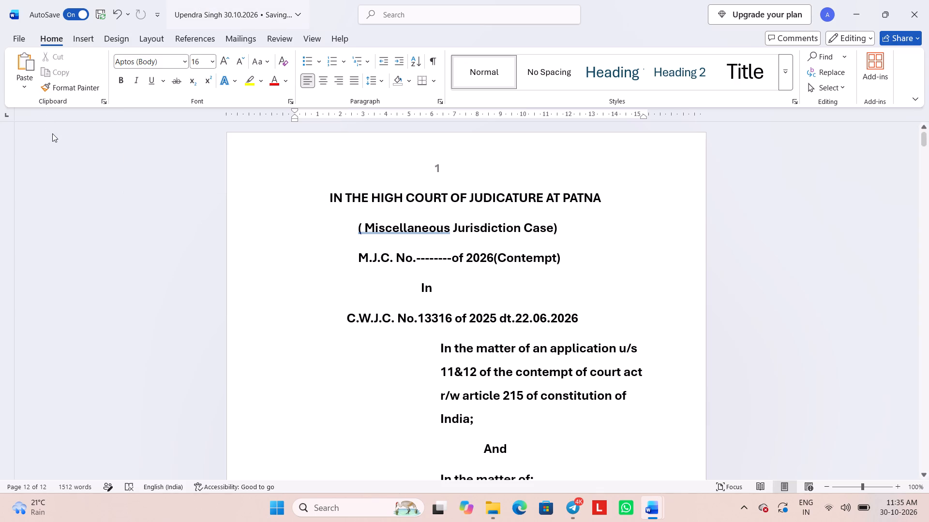
click(26, 45)
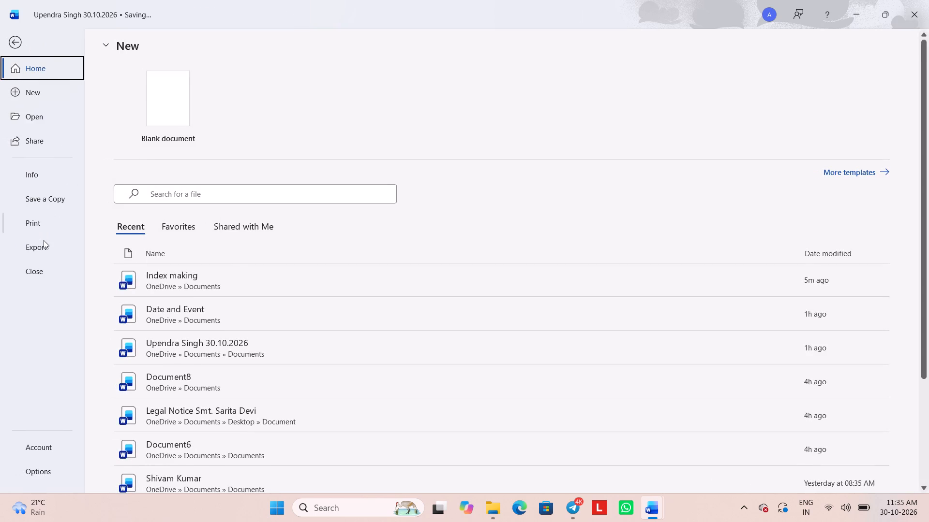
click(43, 226)
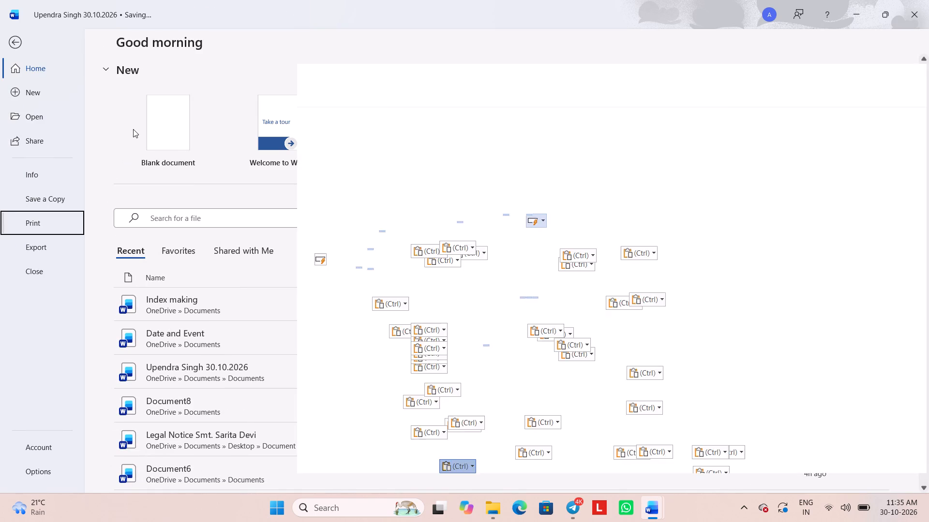
click(159, 90)
click(150, 90)
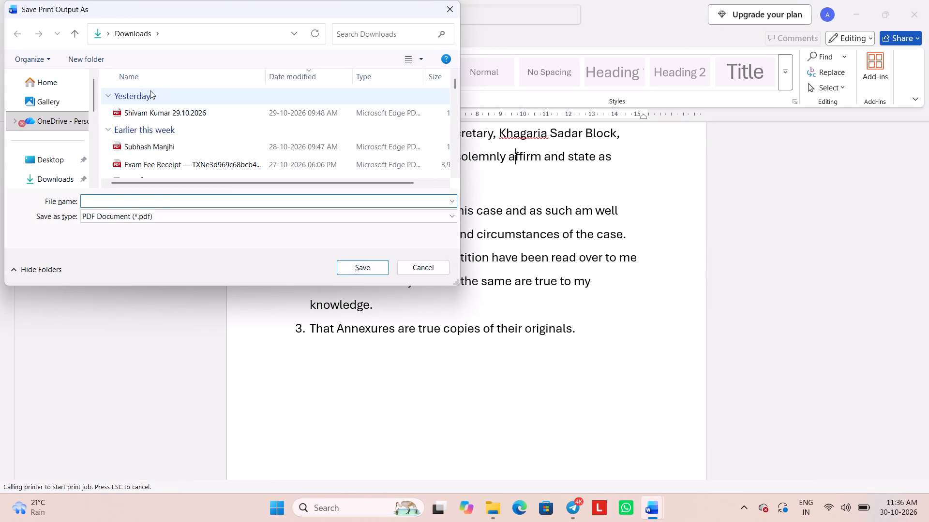
key(ctrl+v)
key(Return)
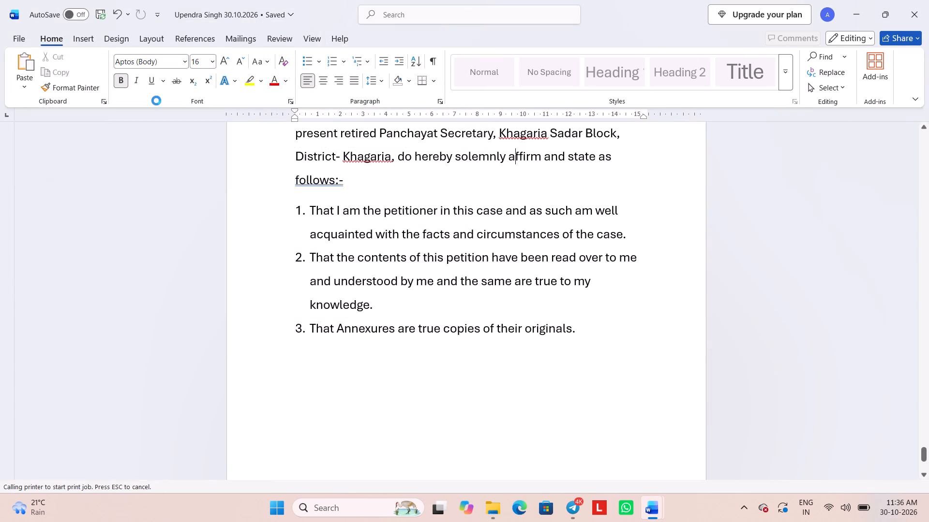